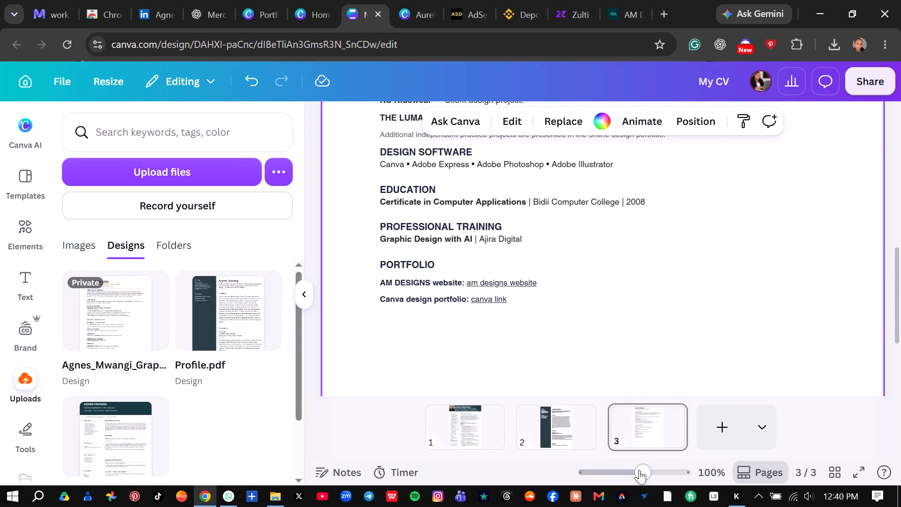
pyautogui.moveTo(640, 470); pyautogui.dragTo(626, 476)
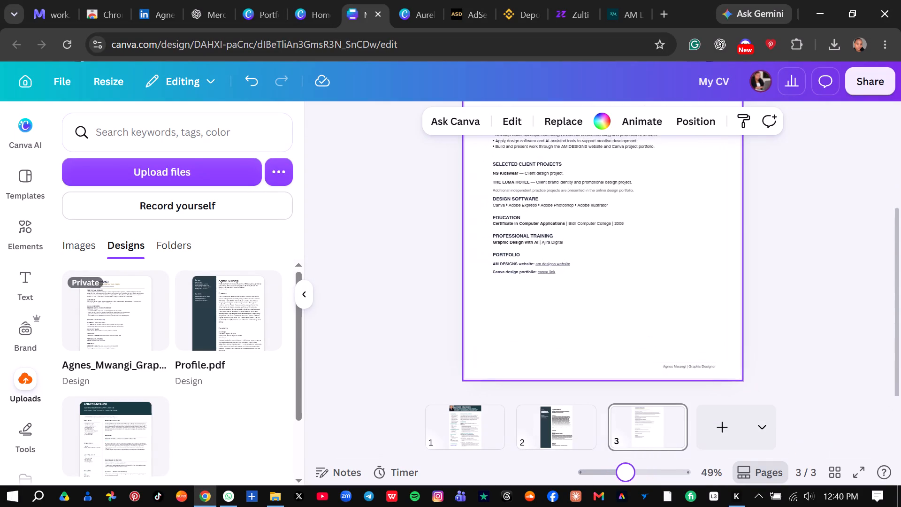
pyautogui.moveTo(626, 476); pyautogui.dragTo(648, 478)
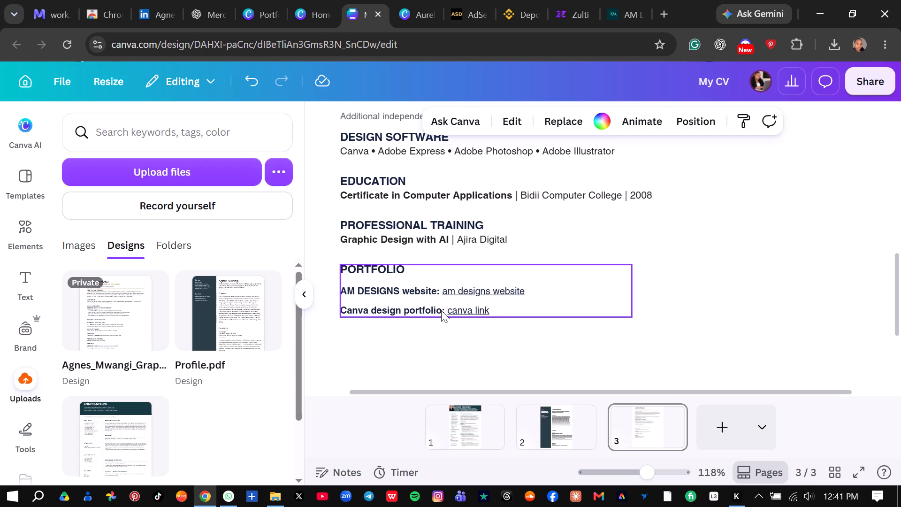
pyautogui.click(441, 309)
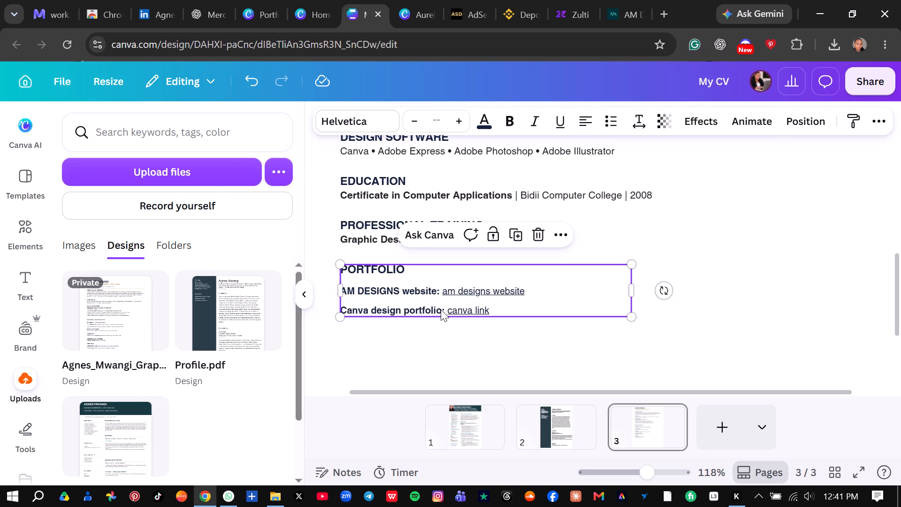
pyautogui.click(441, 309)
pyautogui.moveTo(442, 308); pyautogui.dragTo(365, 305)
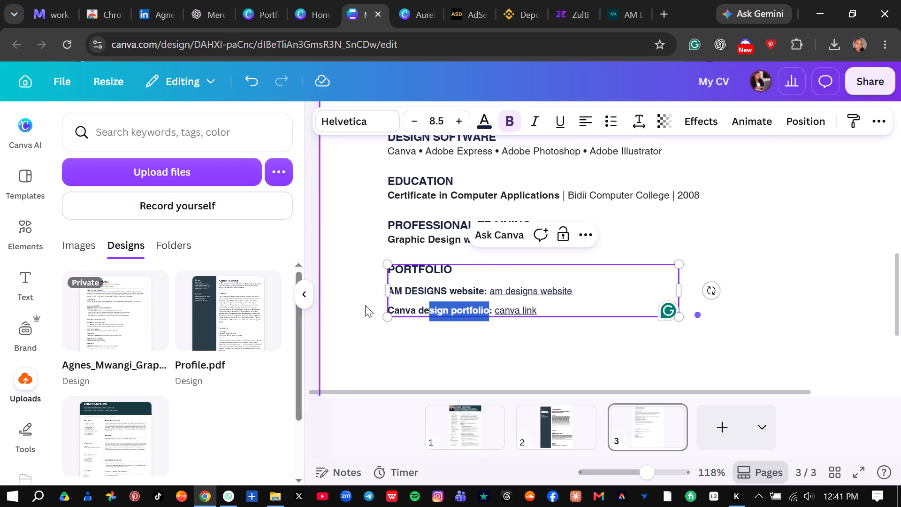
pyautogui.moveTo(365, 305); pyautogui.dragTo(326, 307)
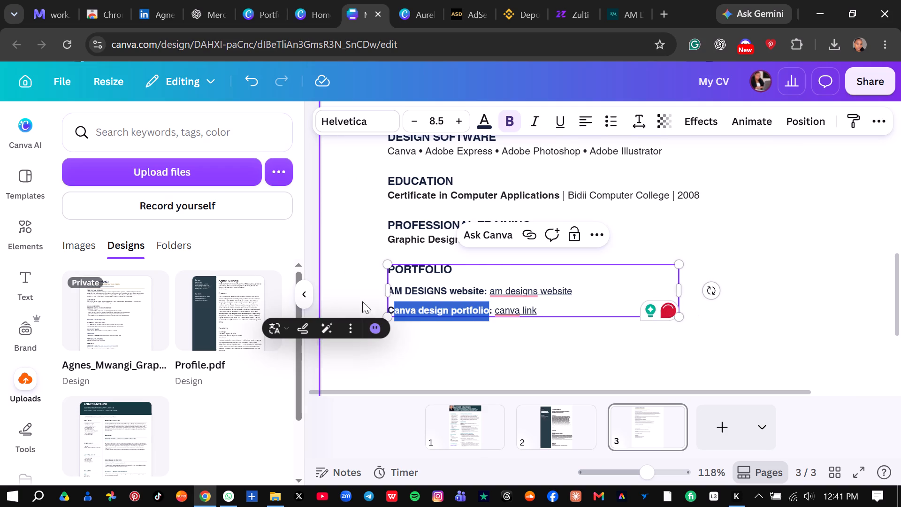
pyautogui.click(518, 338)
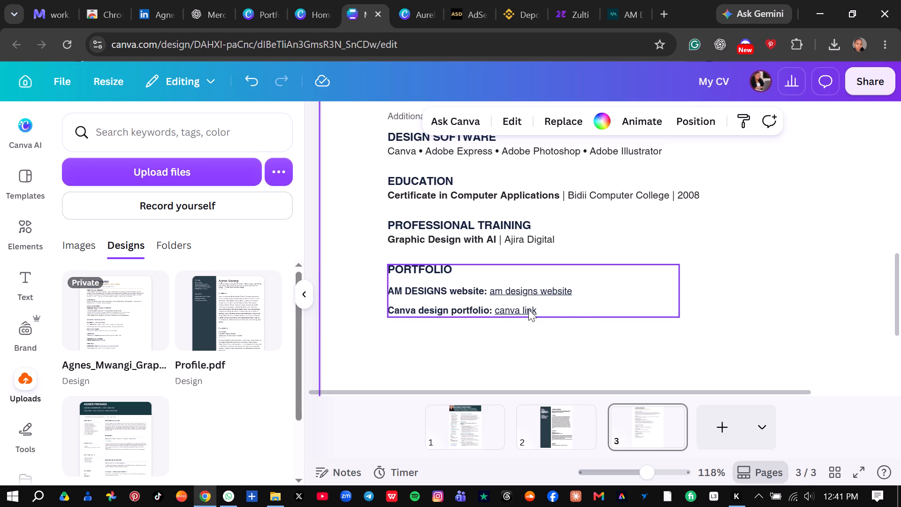
# Copy the web address behind the "am designs website" link in the CV's Portfolio section on page 3.
pyautogui.click(541, 308)
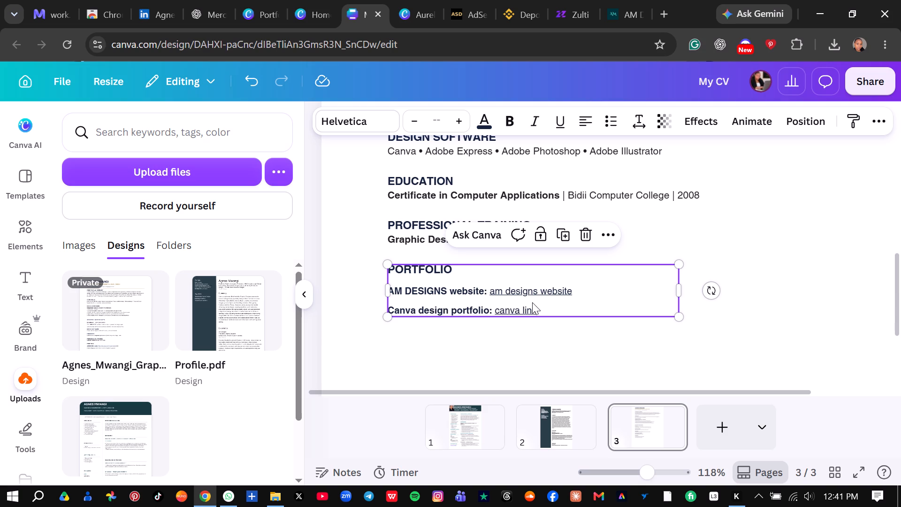
pyautogui.click(569, 292)
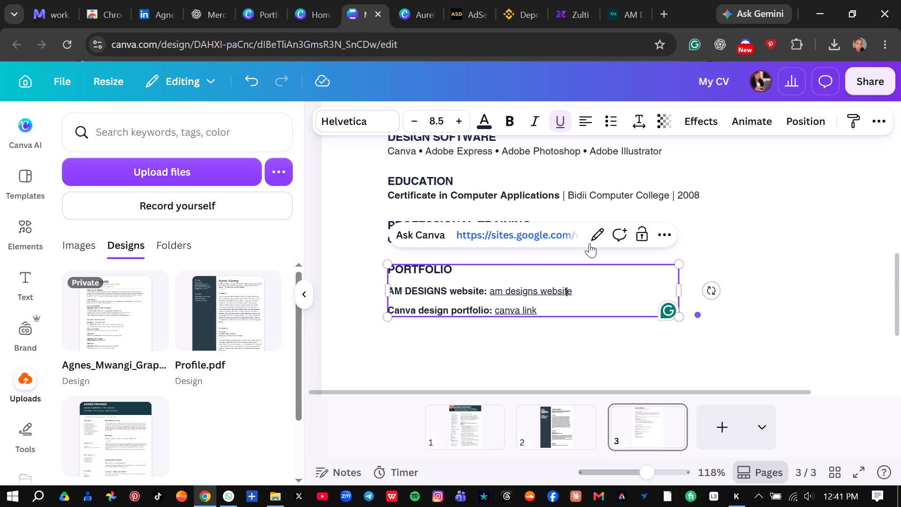
pyautogui.click(595, 236)
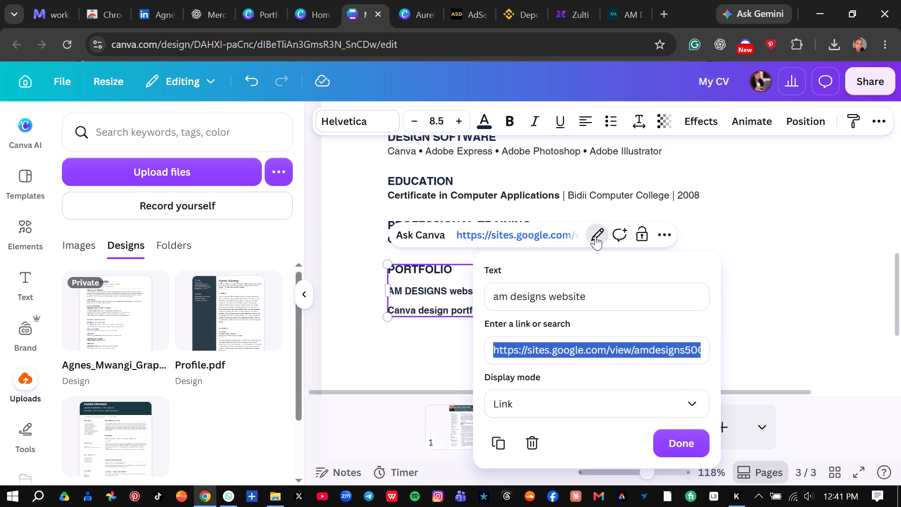
pyautogui.rightClick(596, 352)
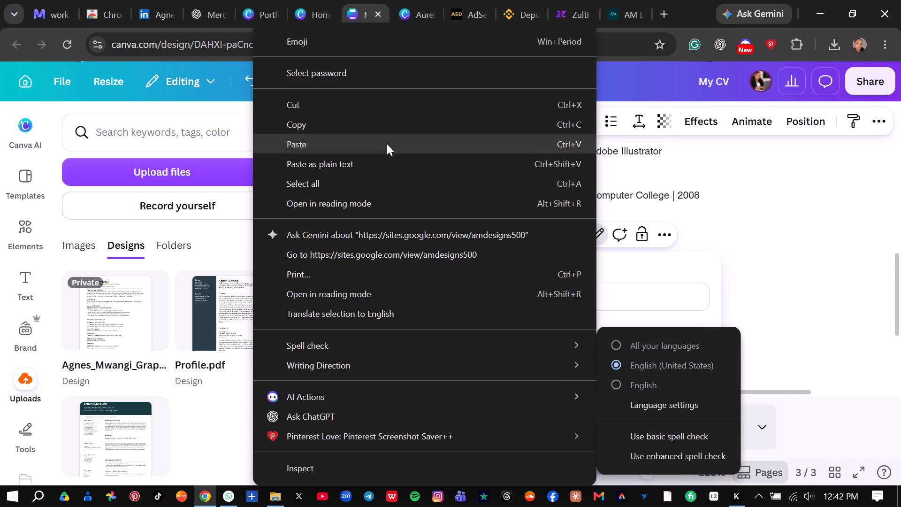
pyautogui.click(371, 117)
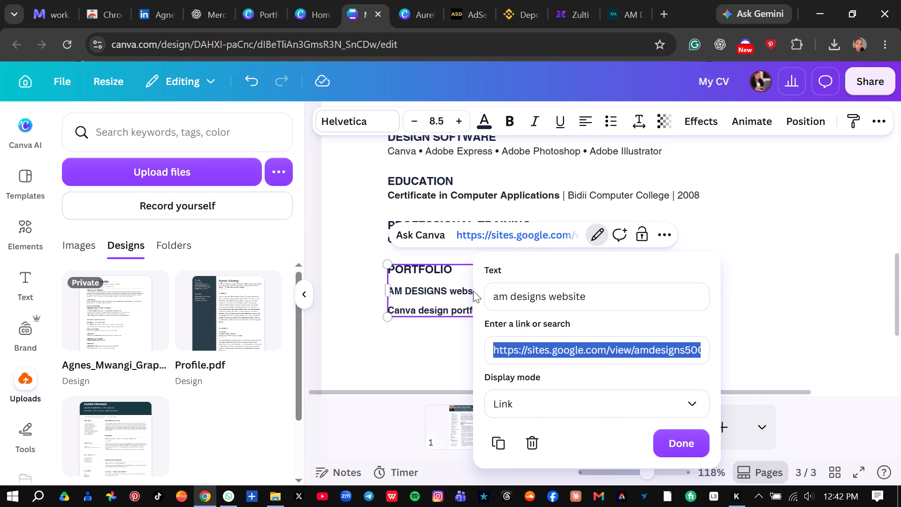
pyautogui.click(440, 288)
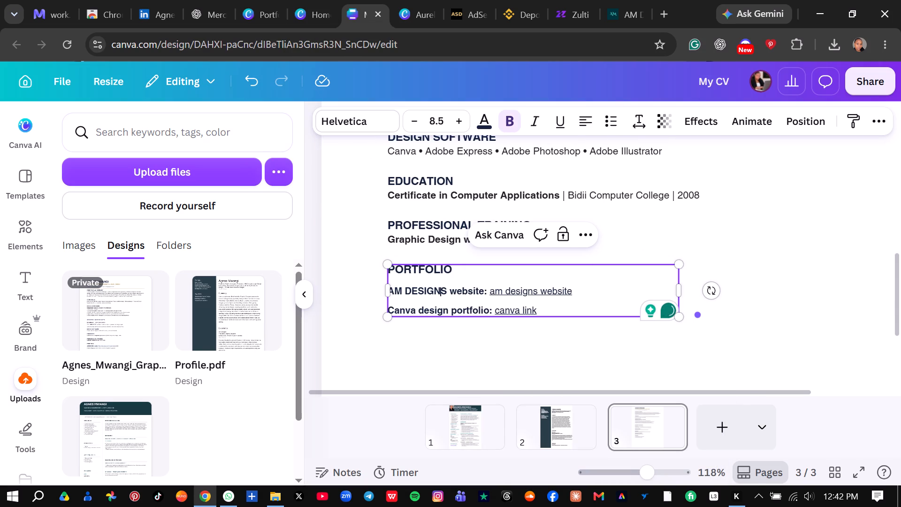
pyautogui.moveTo(483, 291); pyautogui.dragTo(465, 291)
pyautogui.moveTo(465, 291); pyautogui.dragTo(387, 287)
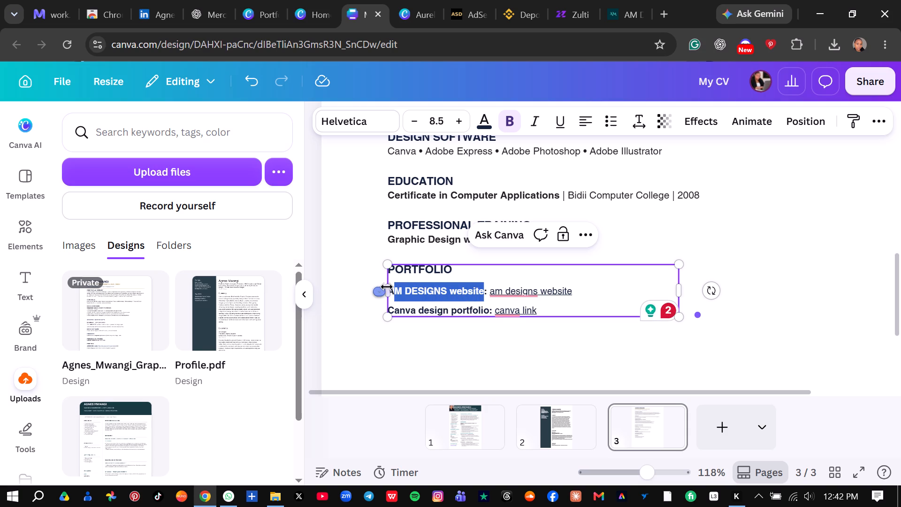
pyautogui.moveTo(387, 287); pyautogui.dragTo(388, 287)
pyautogui.click(527, 242)
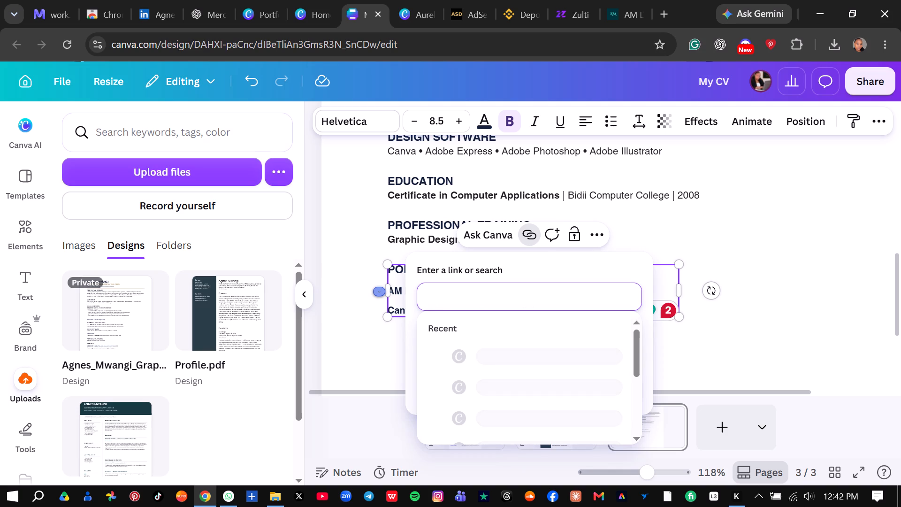
pyautogui.rightClick(439, 296)
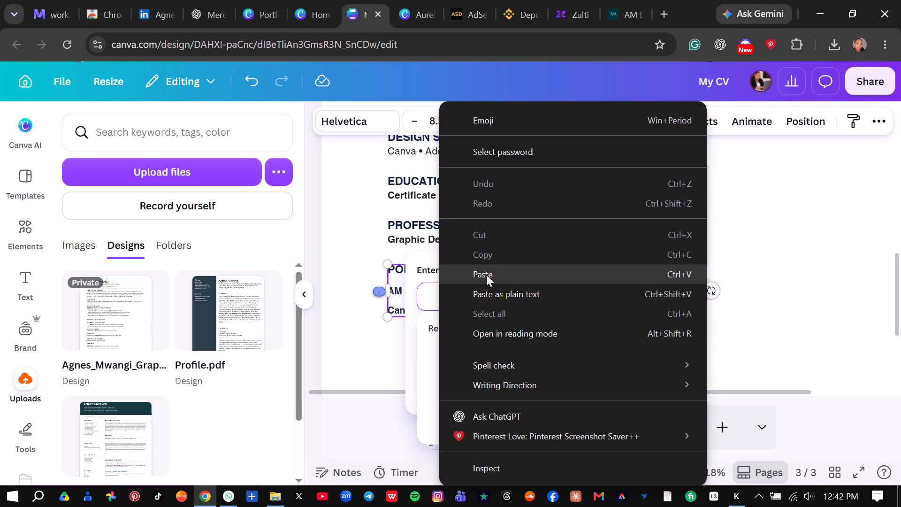
pyautogui.click(486, 275)
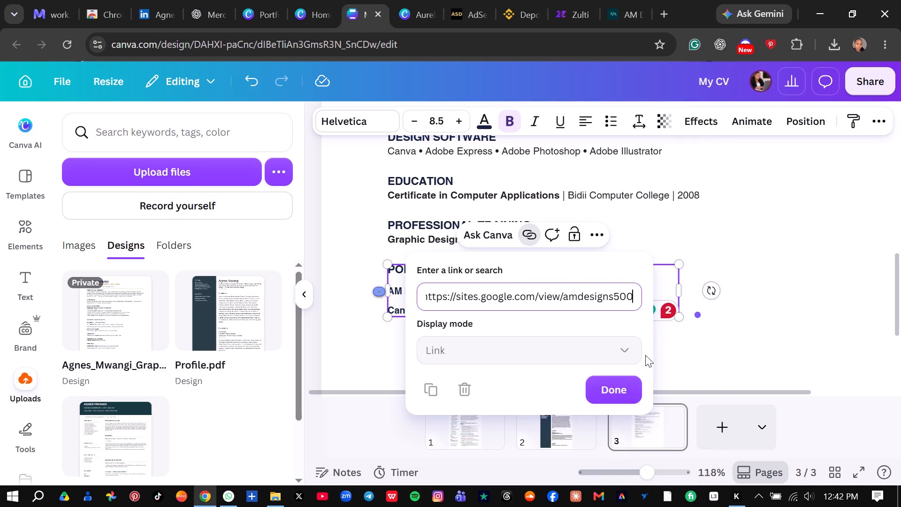
pyautogui.click(615, 385)
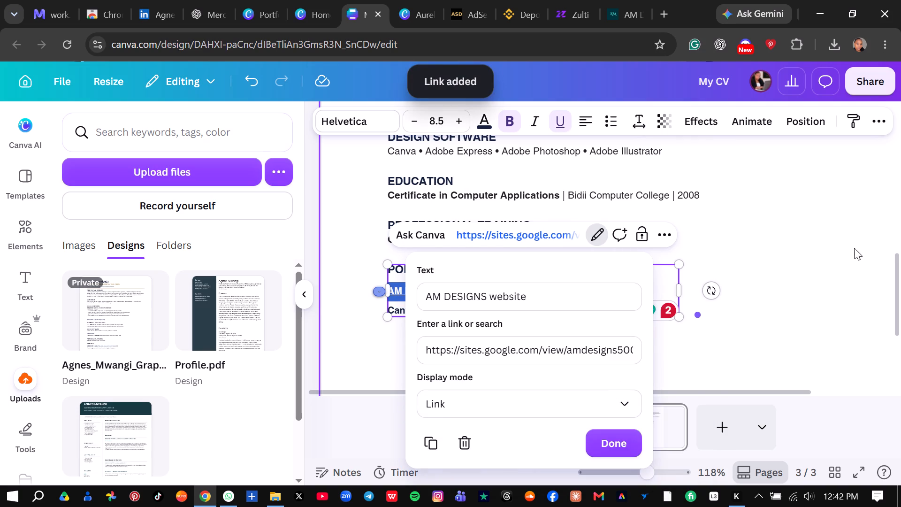
pyautogui.click(791, 247)
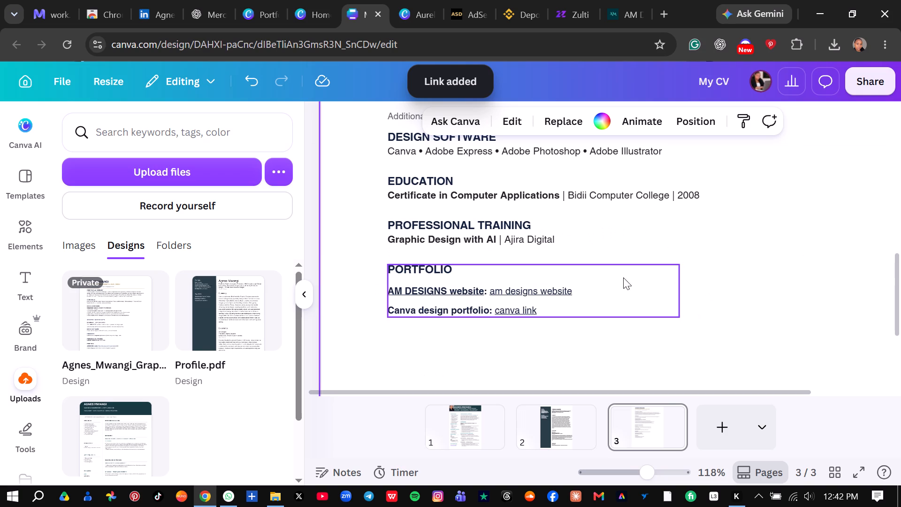
# Delete the colon and the redundant "am designs website" link text after the "AM DESIGNS website" label.
pyautogui.click(584, 287)
pyautogui.click(584, 287)
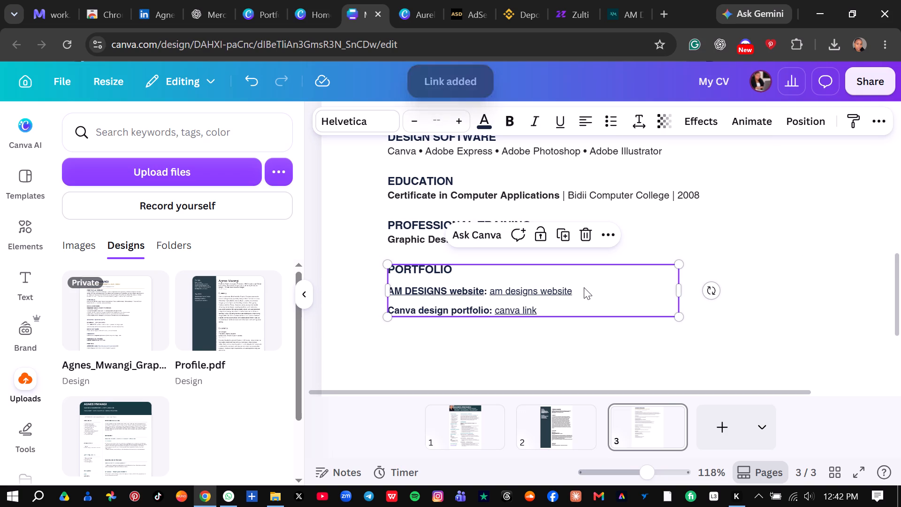
pyautogui.press('BackSpace')
pyautogui.press('BackSpace')
pyautogui.press('BackSpace')
pyautogui.press('BackSpace')
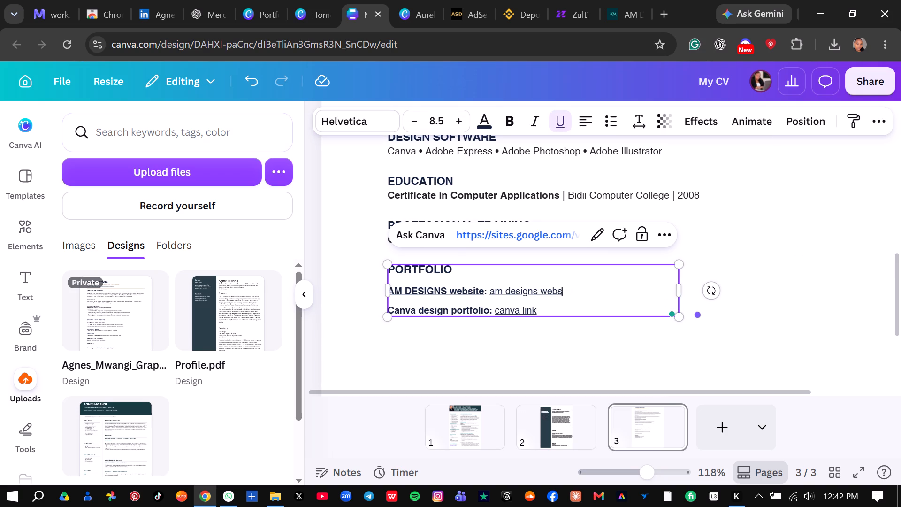
pyautogui.press('BackSpace')
pyautogui.press('BackSpace')
pyautogui.press('BackSpace')
pyautogui.press('BackSpace')
pyautogui.press('BackSpace')
pyautogui.press('BackSpace')
pyautogui.press('BackSpace')
pyautogui.press('BackSpace')
pyautogui.press('BackSpace')
pyautogui.press('BackSpace')
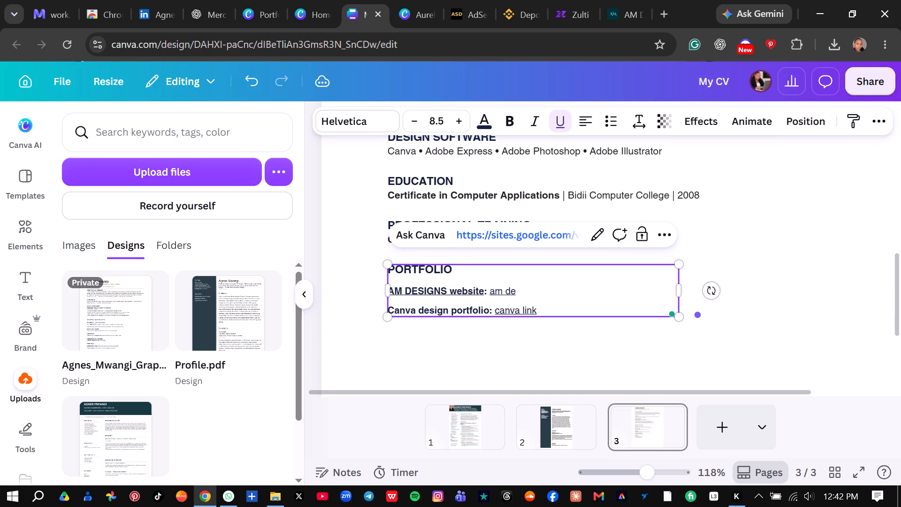
pyautogui.press('BackSpace')
pyautogui.press('BackSpace')
pyautogui.press('BackSpace')
pyautogui.press('BackSpace')
pyautogui.press('BackSpace')
pyautogui.press('BackSpace')
pyautogui.press('BackSpace')
# Change the display text of the "AM DESIGNS website" link to "AM DESIGNS WEBSITE".
pyautogui.click(598, 238)
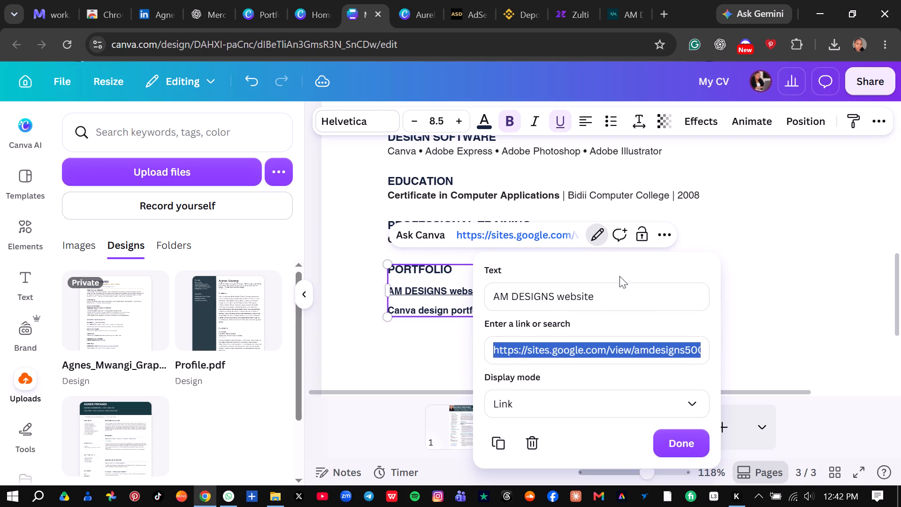
pyautogui.click(607, 299)
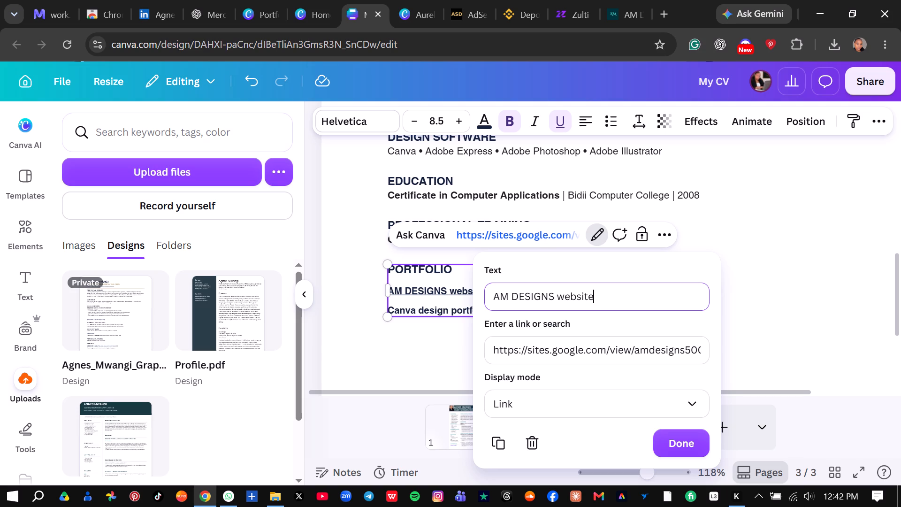
pyautogui.press('Left')
pyautogui.press('Left')
pyautogui.press('Right')
pyautogui.press('Right')
pyautogui.press('BackSpace')
pyautogui.press('BackSpace')
pyautogui.press('BackSpace')
pyautogui.press('BackSpace')
pyautogui.press('BackSpace')
pyautogui.press('BackSpace')
pyautogui.press('BackSpace')
pyautogui.press('w')
pyautogui.write('EB')
pyautogui.write('SITE')
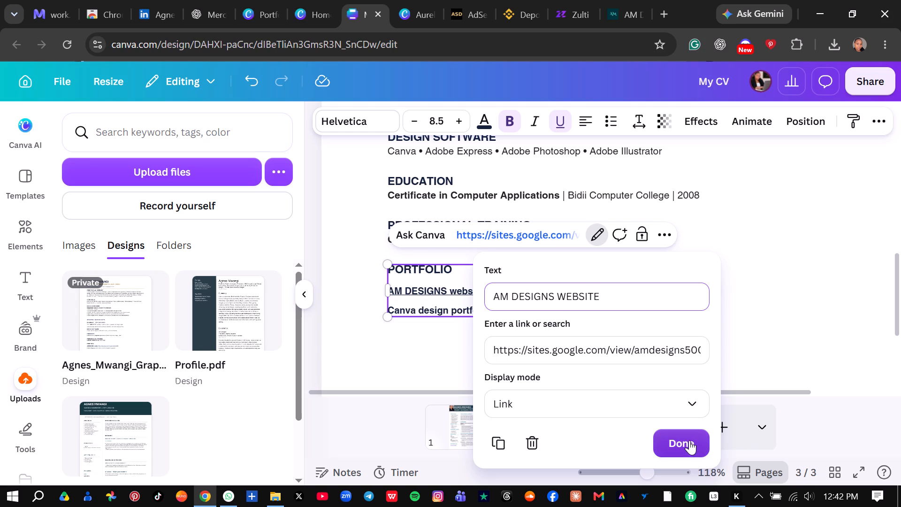
pyautogui.click(689, 440)
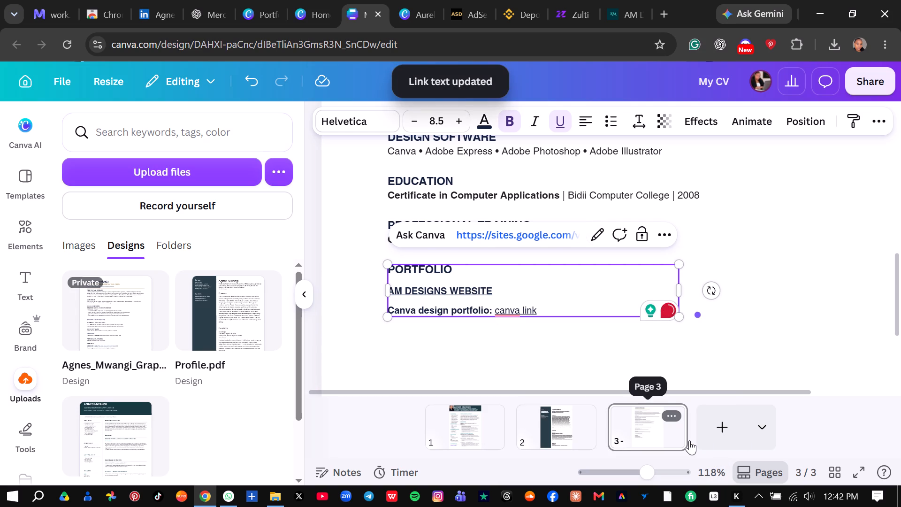
# Copy the web address behind the "canva link" text on the "Canva design portfolio" line.
pyautogui.click(547, 307)
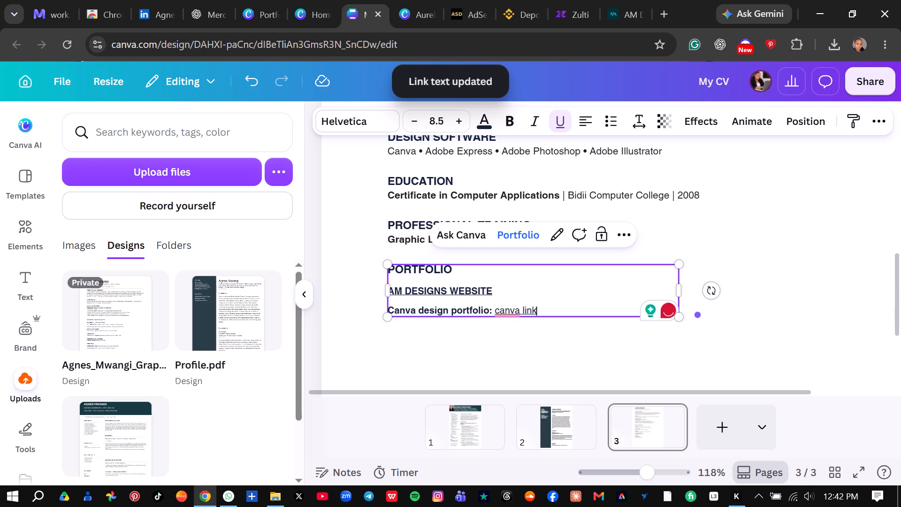
pyautogui.click(555, 235)
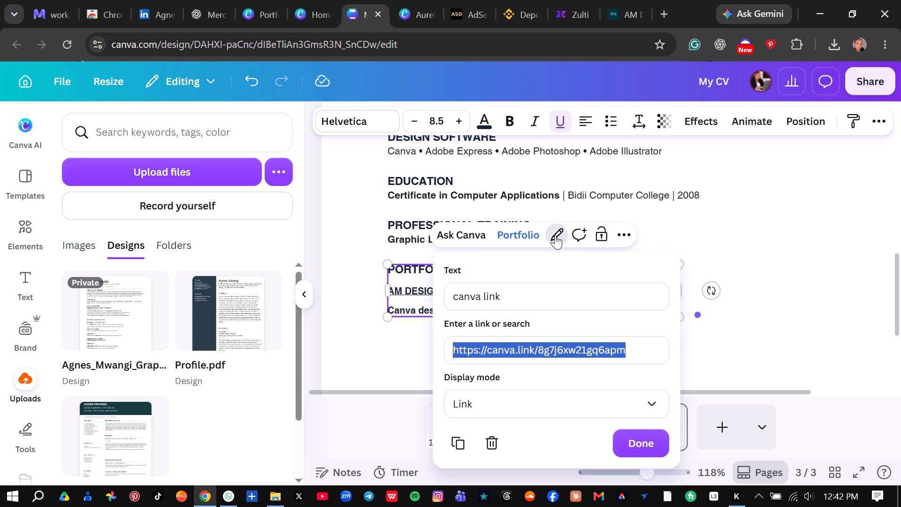
pyautogui.rightClick(565, 350)
pyautogui.click(624, 118)
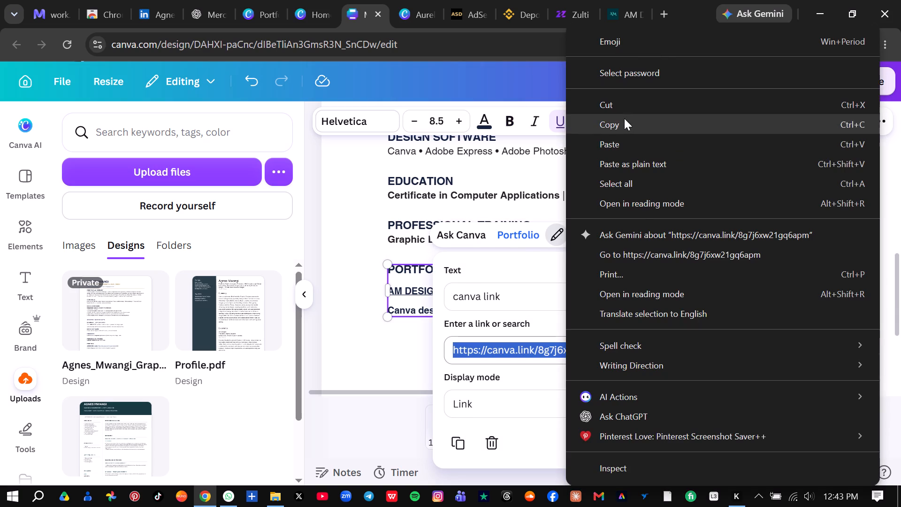
pyautogui.click(400, 347)
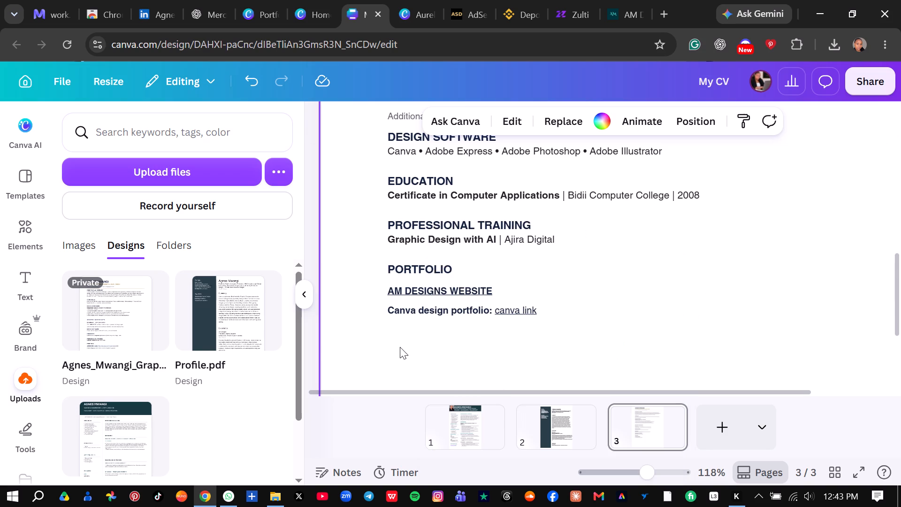
pyautogui.click(495, 305)
pyautogui.click(494, 305)
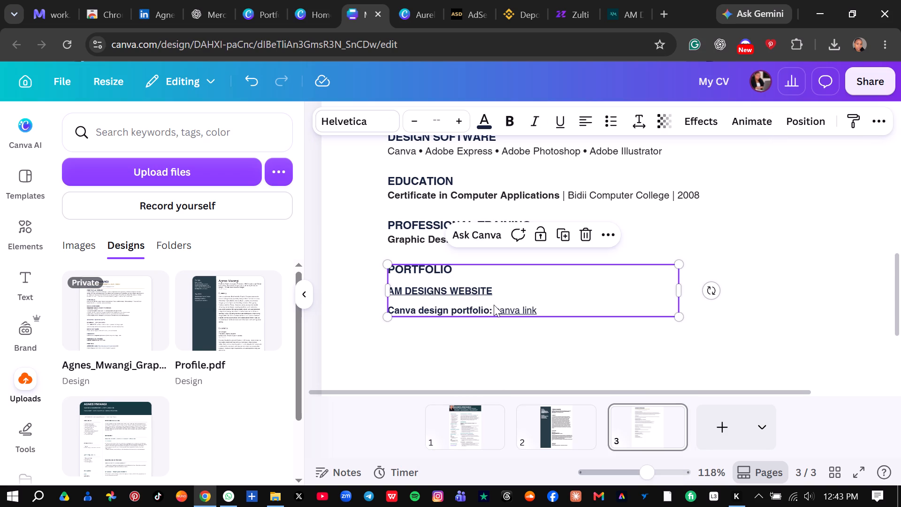
pyautogui.moveTo(489, 309); pyautogui.dragTo(468, 309)
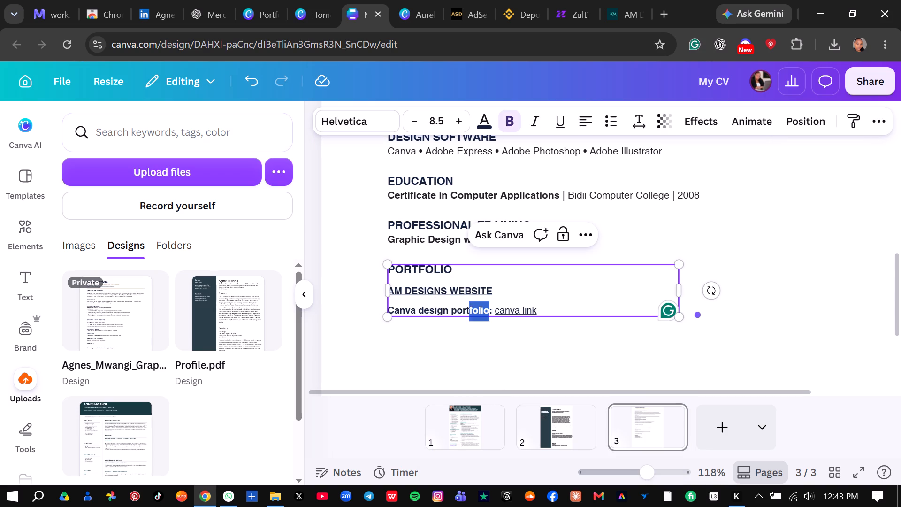
pyautogui.moveTo(468, 309); pyautogui.dragTo(389, 304)
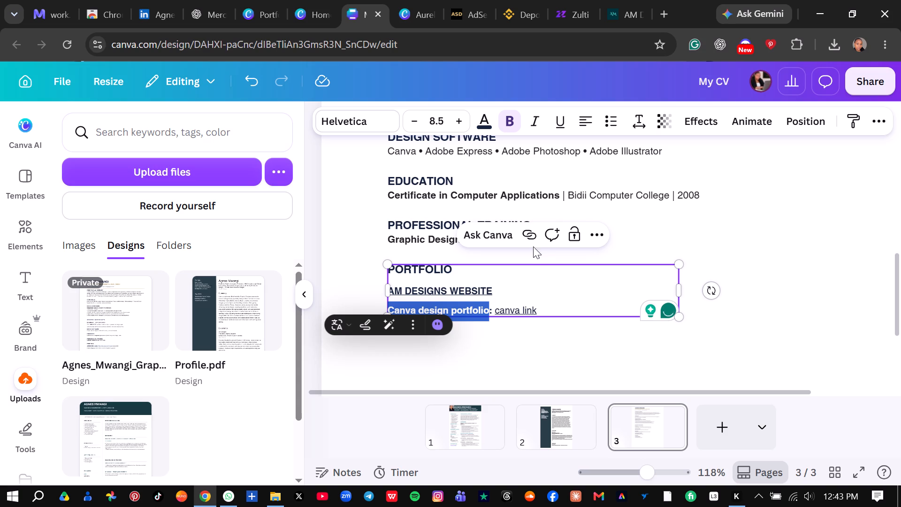
pyautogui.click(531, 237)
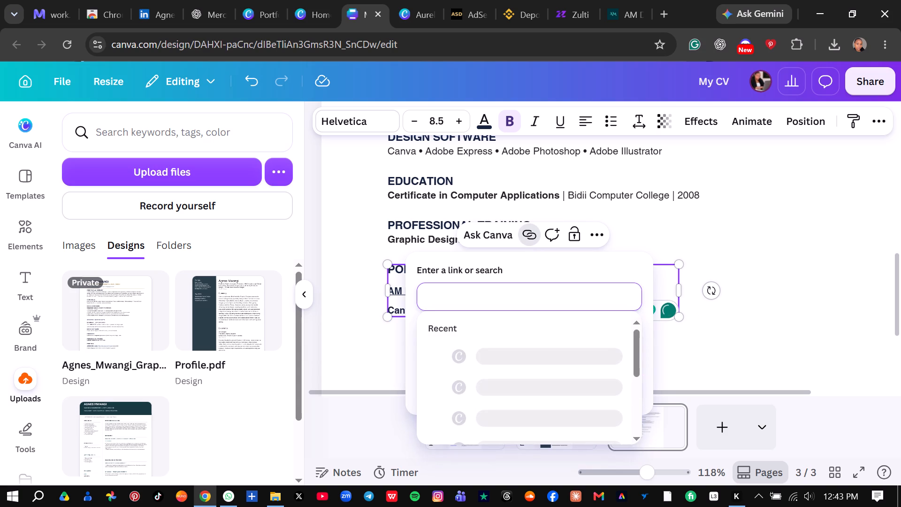
pyautogui.rightClick(446, 301)
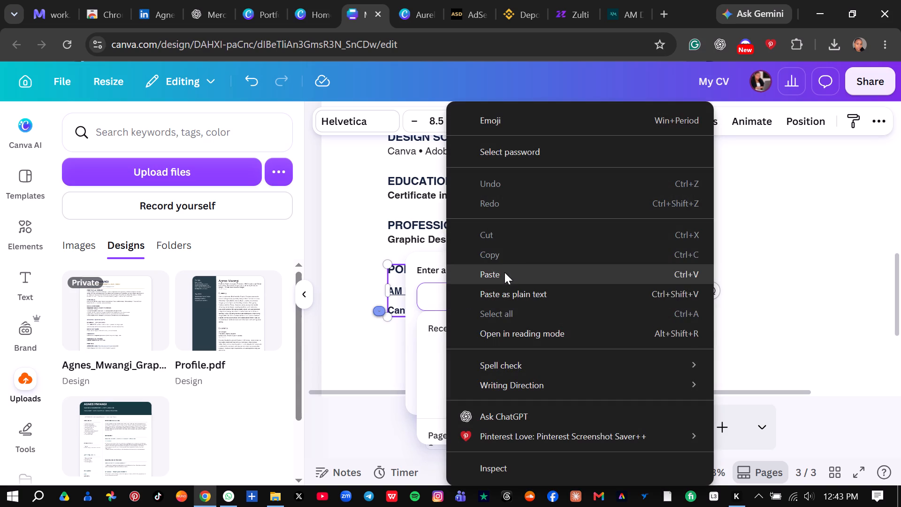
pyautogui.click(504, 272)
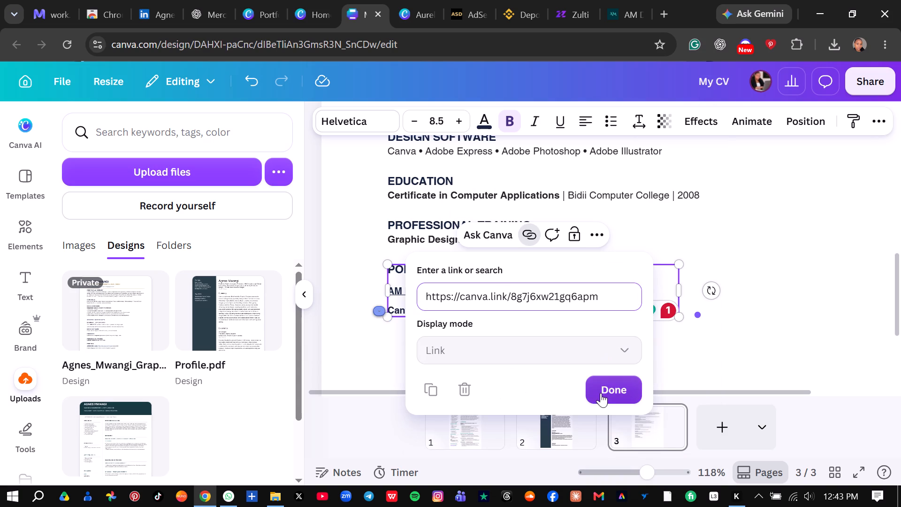
pyautogui.click(601, 393)
pyautogui.click(786, 332)
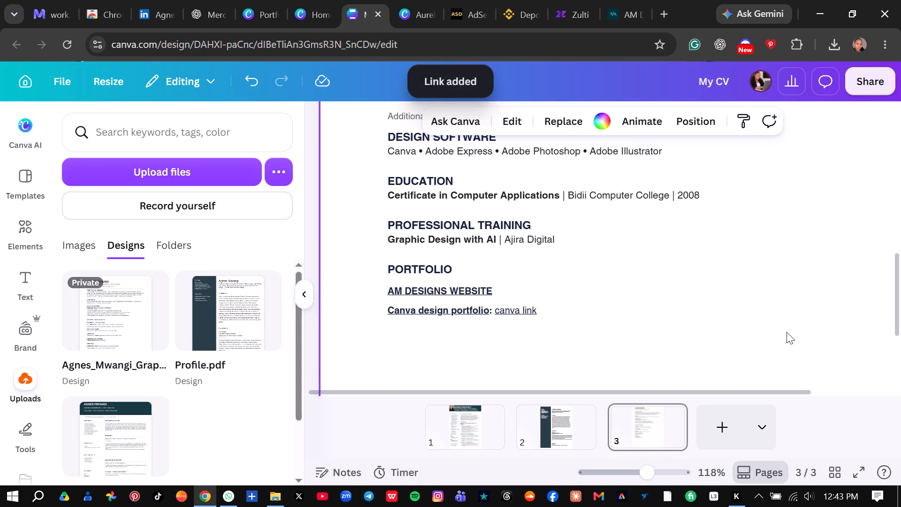
# Delete the colon and the redundant "canva link" text after the "Canva design portfolio" label.
pyautogui.click(548, 305)
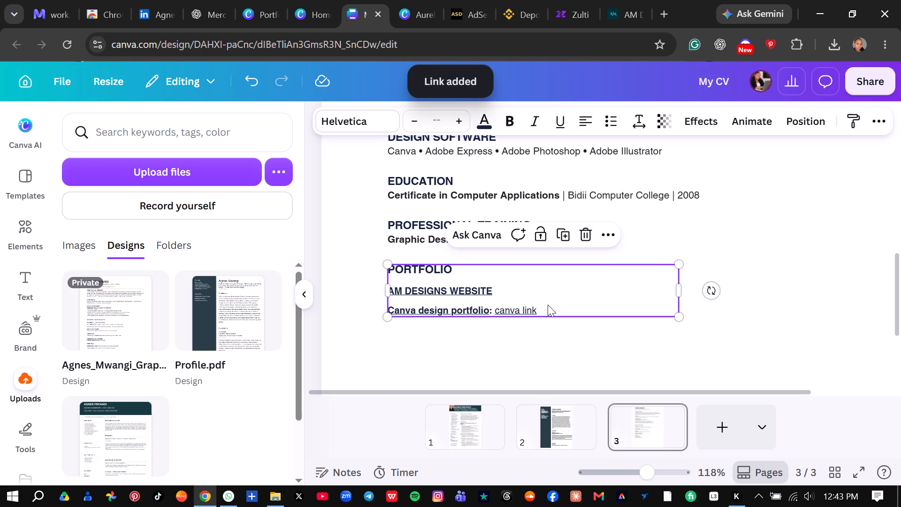
pyautogui.click(548, 305)
pyautogui.press('BackSpace')
pyautogui.press('BackSpace')
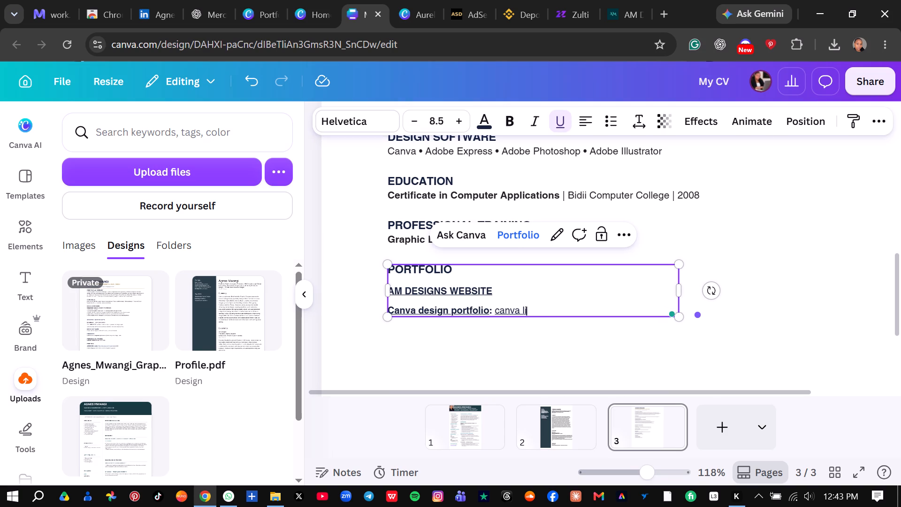
pyautogui.press('BackSpace')
pyautogui.press('BackSpace')
pyautogui.press('BackSpace')
pyautogui.press('BackSpace')
pyautogui.press('BackSpace')
pyautogui.press('BackSpace')
pyautogui.press('BackSpace')
pyautogui.press('BackSpace')
pyautogui.press('BackSpace')
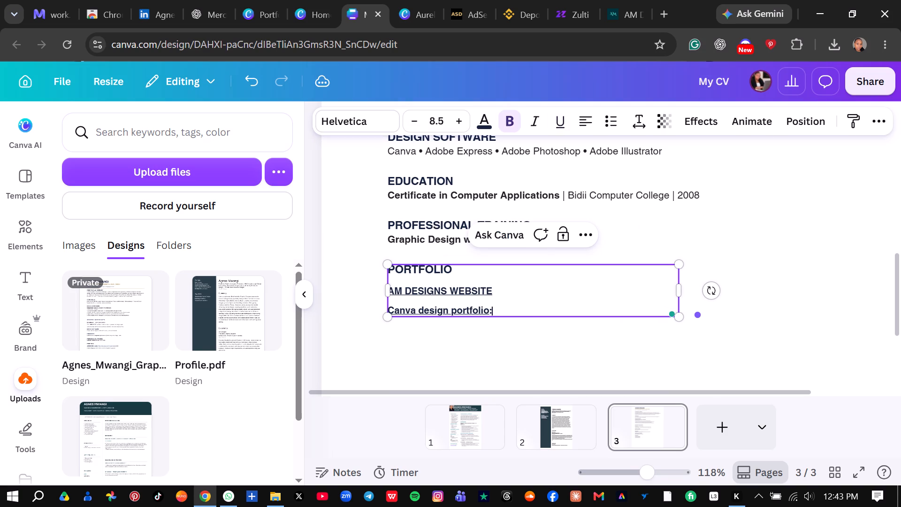
pyautogui.press('BackSpace')
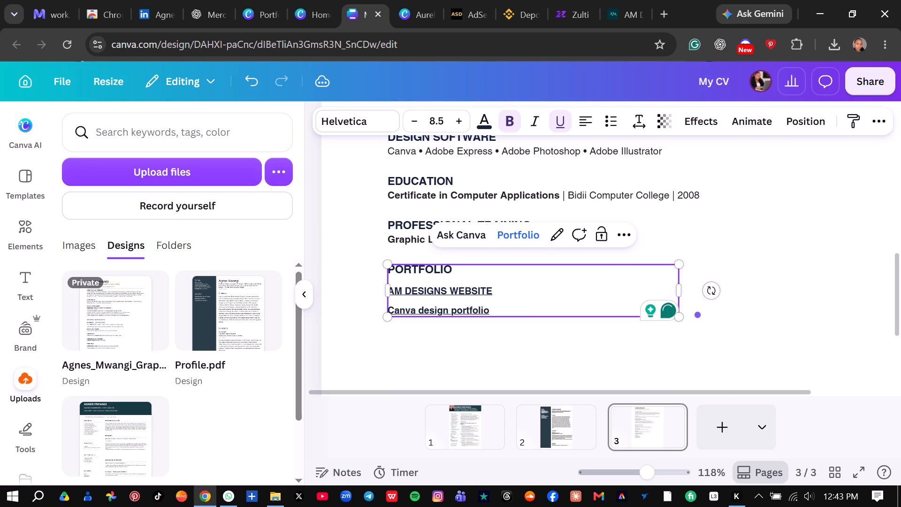
# Change the display text of the "Canva design portfolio" link to "CANVA DESIGN PORTFOLIO".
pyautogui.click(553, 235)
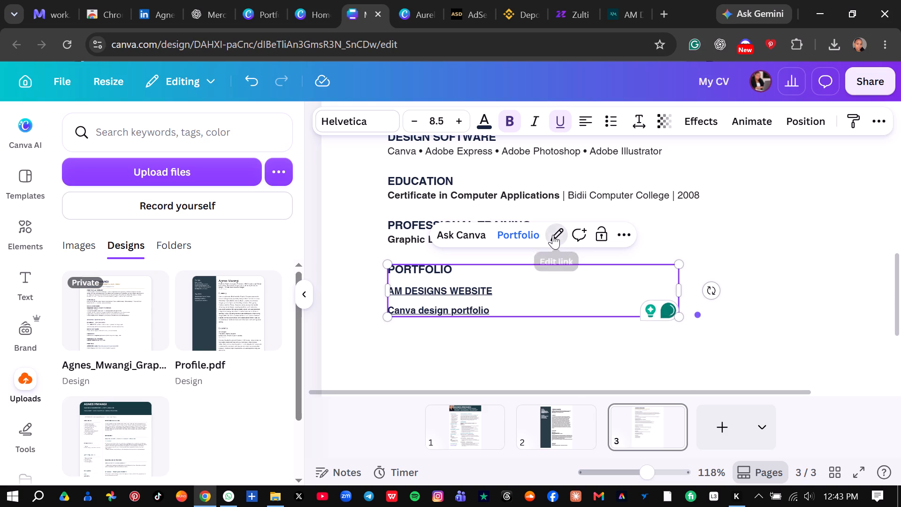
pyautogui.click(566, 294)
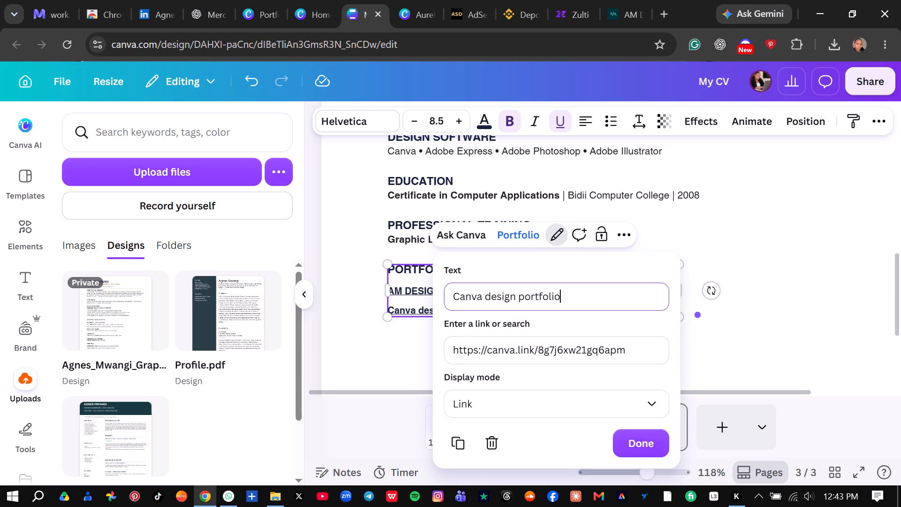
pyautogui.press('BackSpace')
pyautogui.press('BackSpace')
pyautogui.press('BackSpace')
pyautogui.press('BackSpace')
pyautogui.press('BackSpace')
pyautogui.press('BackSpace')
pyautogui.press('BackSpace')
pyautogui.press('BackSpace')
pyautogui.press('BackSpace')
pyautogui.press('BackSpace')
pyautogui.press('BackSpace')
pyautogui.press('BackSpace')
pyautogui.press('BackSpace')
pyautogui.press('BackSpace')
pyautogui.press('BackSpace')
pyautogui.press('BackSpace')
pyautogui.press('BackSpace')
pyautogui.press('BackSpace')
pyautogui.press('BackSpace')
pyautogui.press('BackSpace')
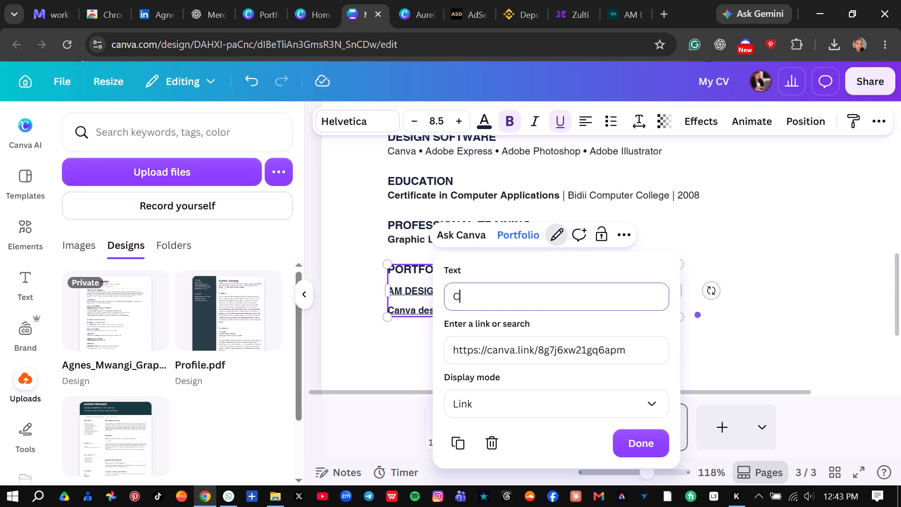
pyautogui.press('a')
pyautogui.write('NVA')
pyautogui.press('space')
pyautogui.write('DESIGN')
pyautogui.press('space')
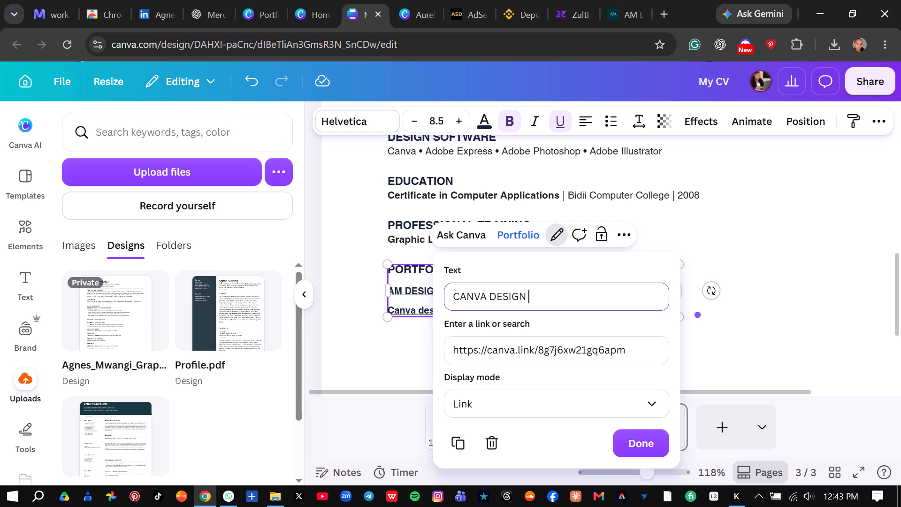
pyautogui.press('p')
pyautogui.write('ORT')
pyautogui.write('FOLIO')
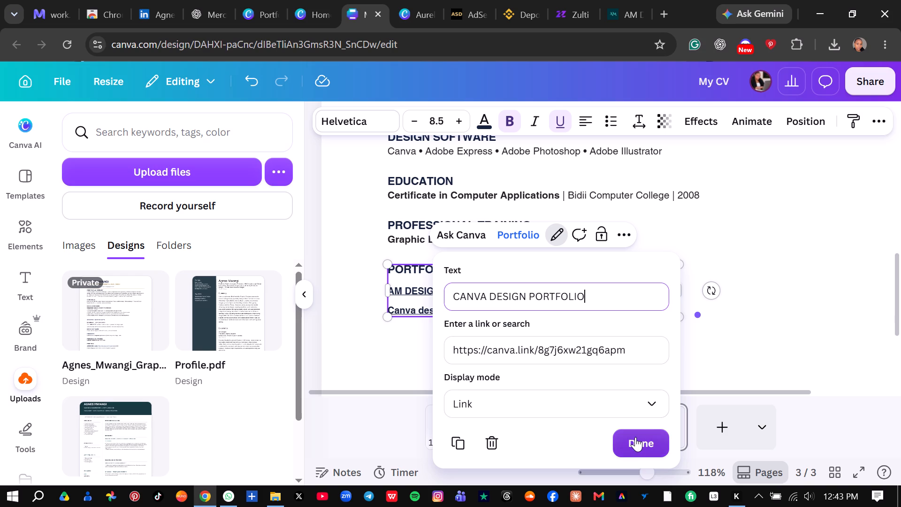
pyautogui.click(635, 437)
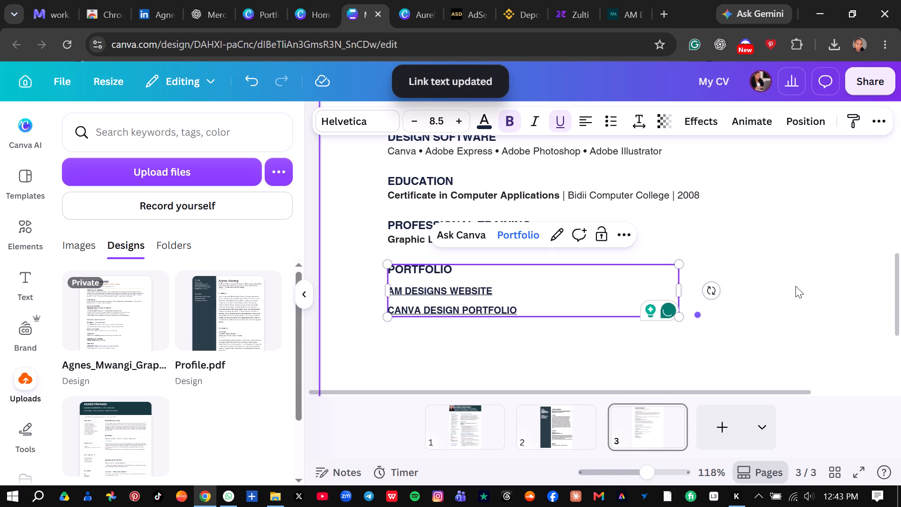
pyautogui.click(766, 260)
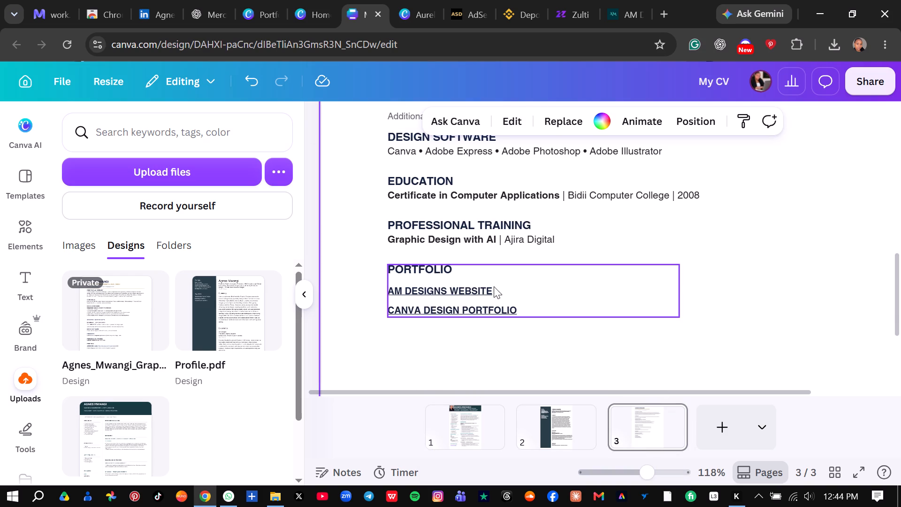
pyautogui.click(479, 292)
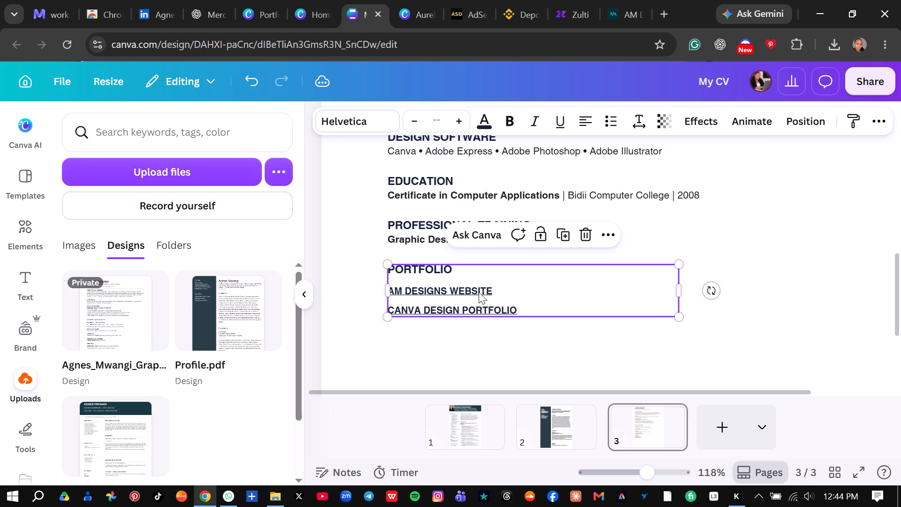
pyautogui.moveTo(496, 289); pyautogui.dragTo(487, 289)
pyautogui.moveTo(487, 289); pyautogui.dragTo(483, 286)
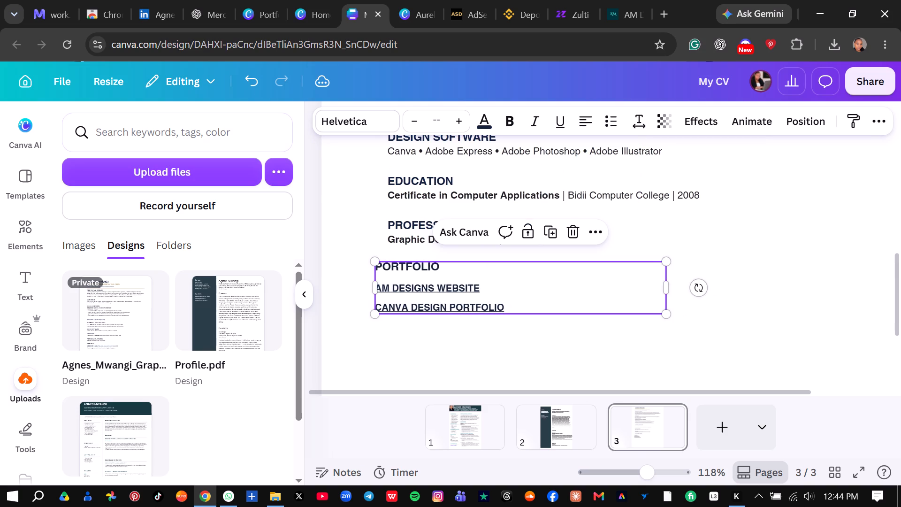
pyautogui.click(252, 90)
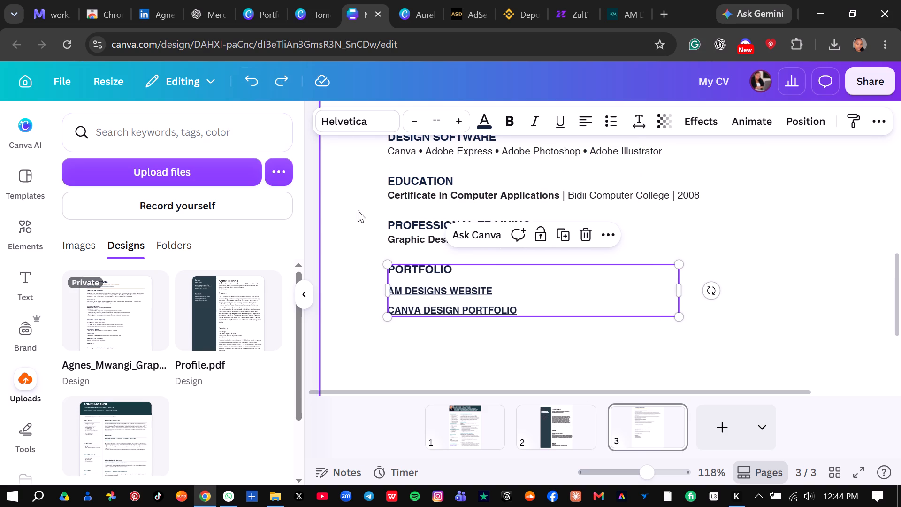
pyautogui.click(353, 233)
# Remove the underline from the "AM DESIGNS WEBSITE" and "CANVA DESIGN PORTFOLIO" links.
pyautogui.click(512, 293)
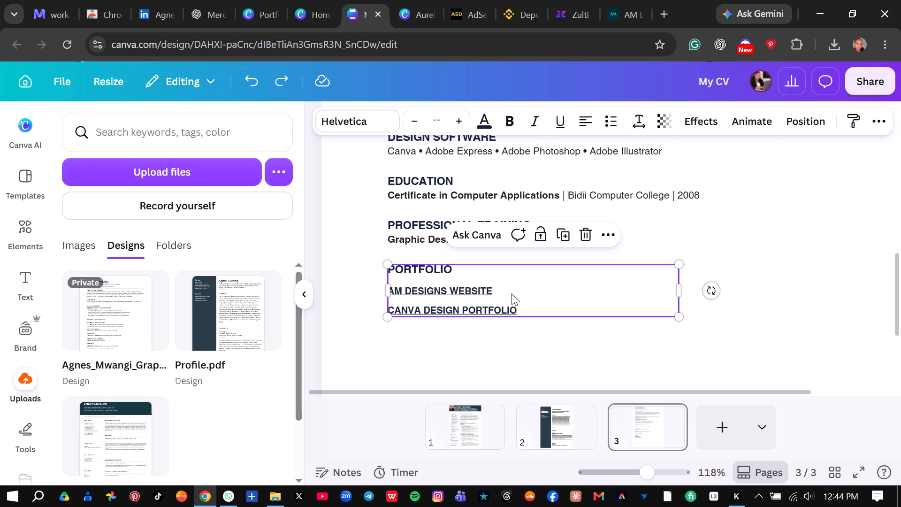
pyautogui.click(512, 293)
pyautogui.moveTo(495, 288); pyautogui.dragTo(389, 282)
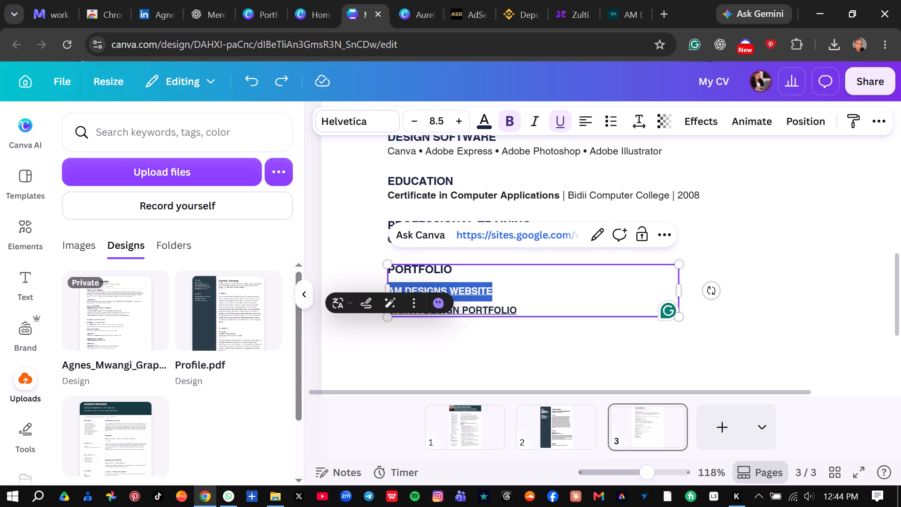
pyautogui.click(562, 118)
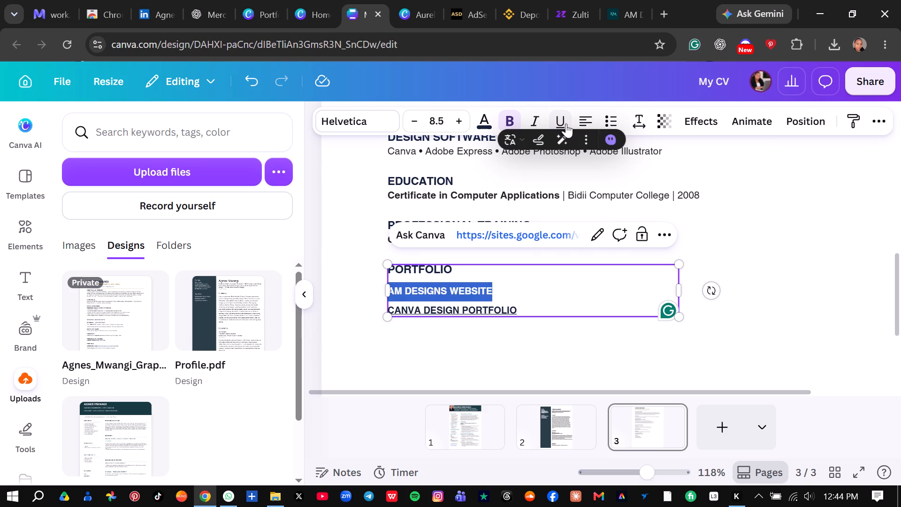
pyautogui.moveTo(520, 311); pyautogui.dragTo(399, 301)
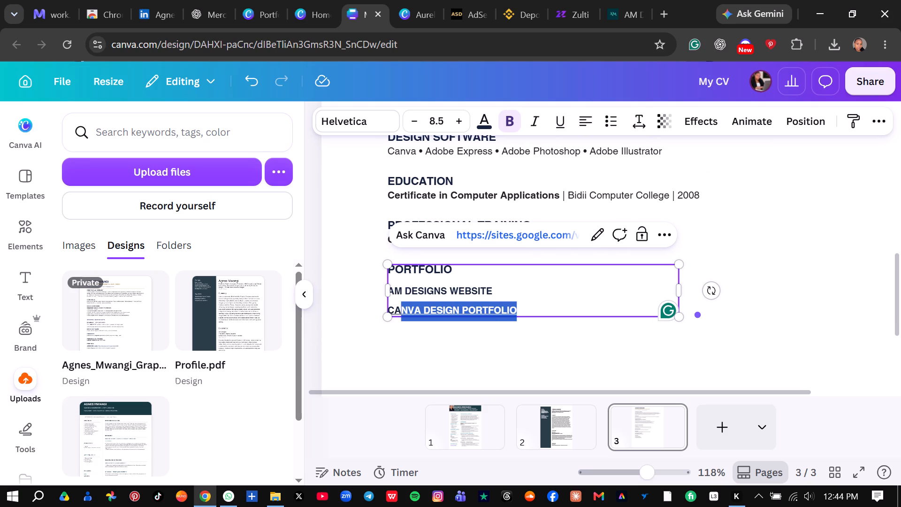
pyautogui.moveTo(399, 301); pyautogui.dragTo(390, 301)
pyautogui.click(556, 125)
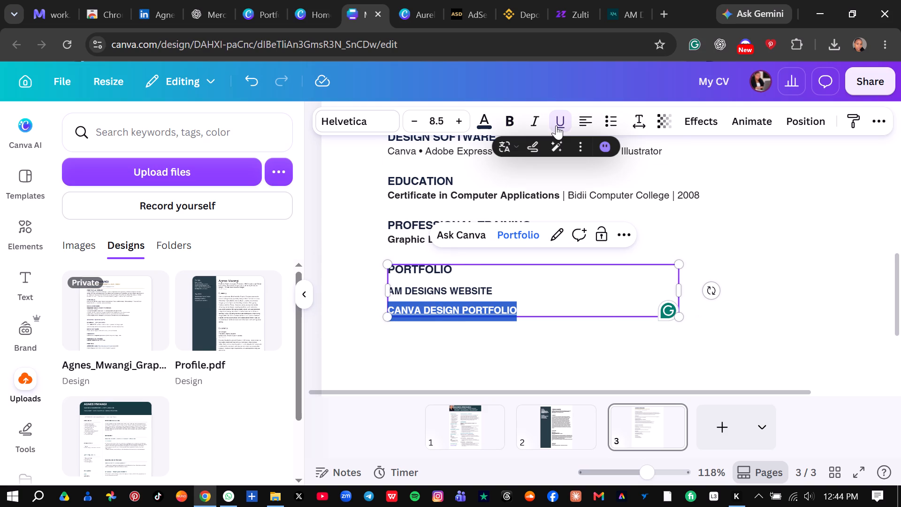
# Open the text color options for the "CANVA DESIGN PORTFOLIO" link and look through the available Brand Kits.
pyautogui.click(481, 123)
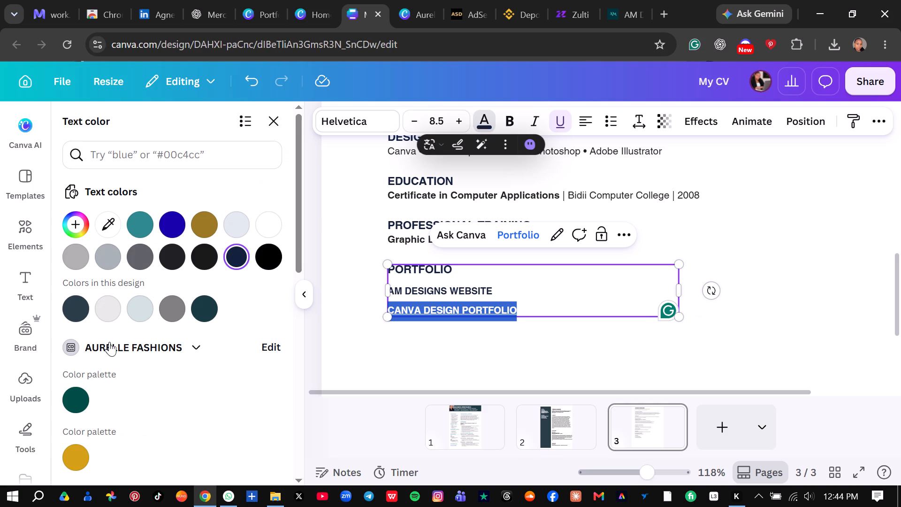
pyautogui.click(193, 344)
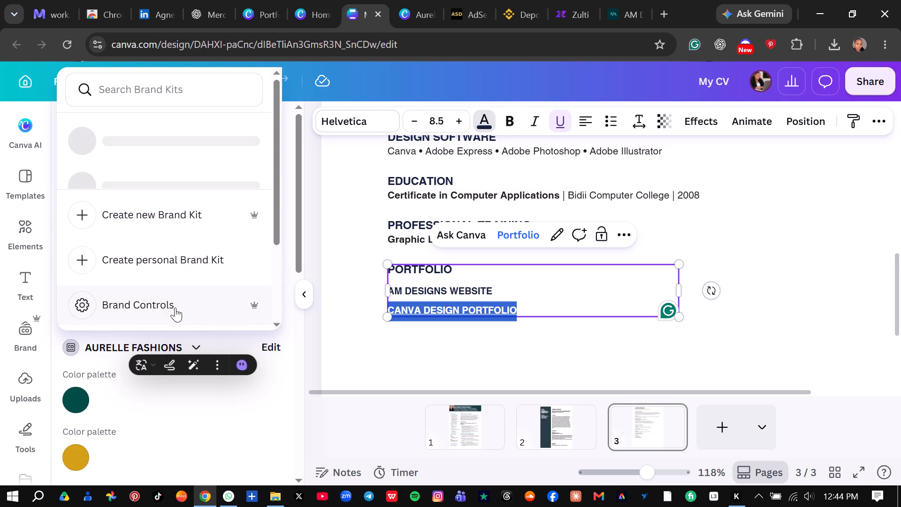
pyautogui.moveTo(280, 197); pyautogui.dragTo(276, 144)
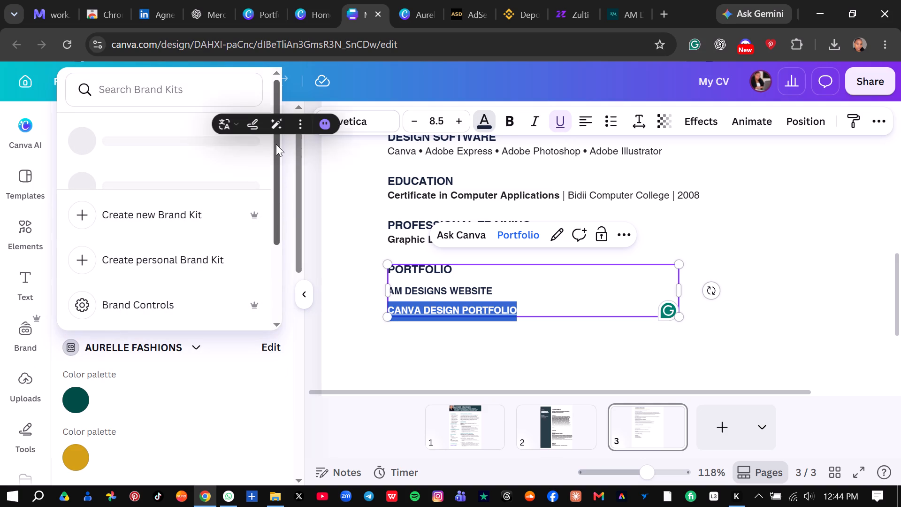
pyautogui.click(796, 185)
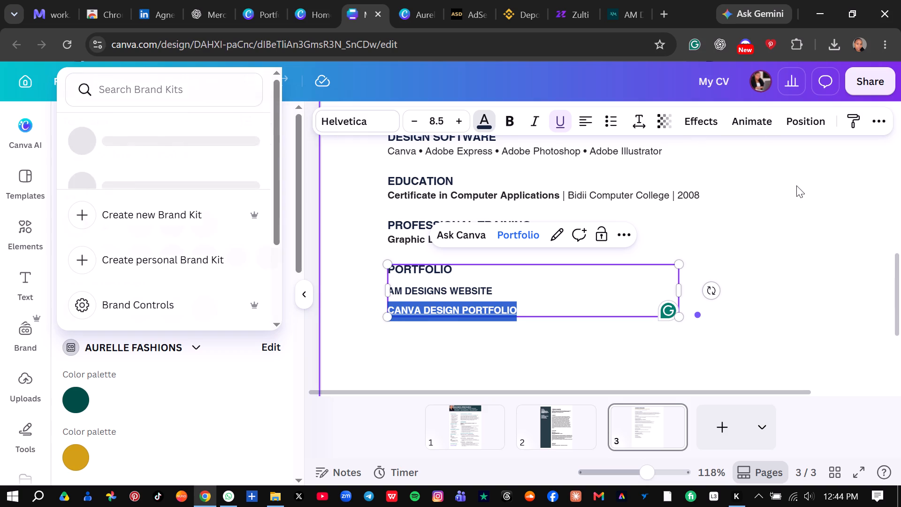
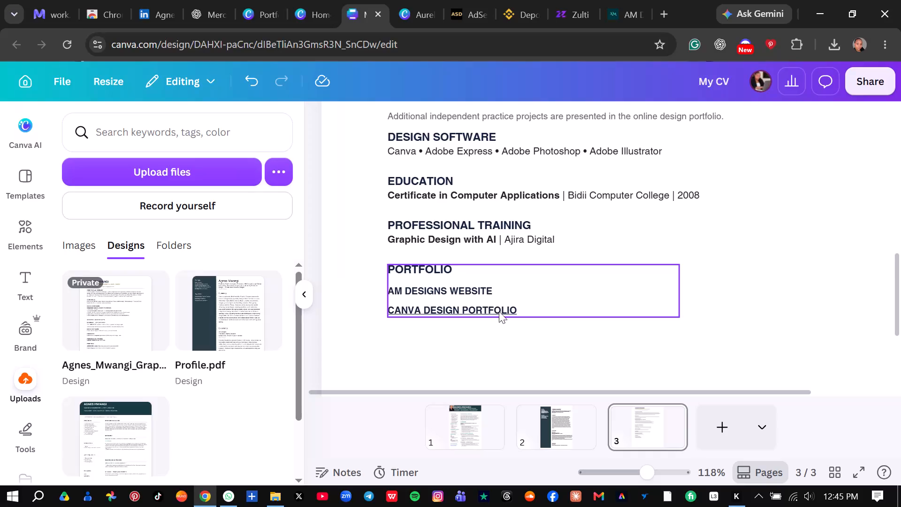
# Remove the underline from the "CANVA DESIGN PORTFOLIO" link.
pyautogui.click(515, 307)
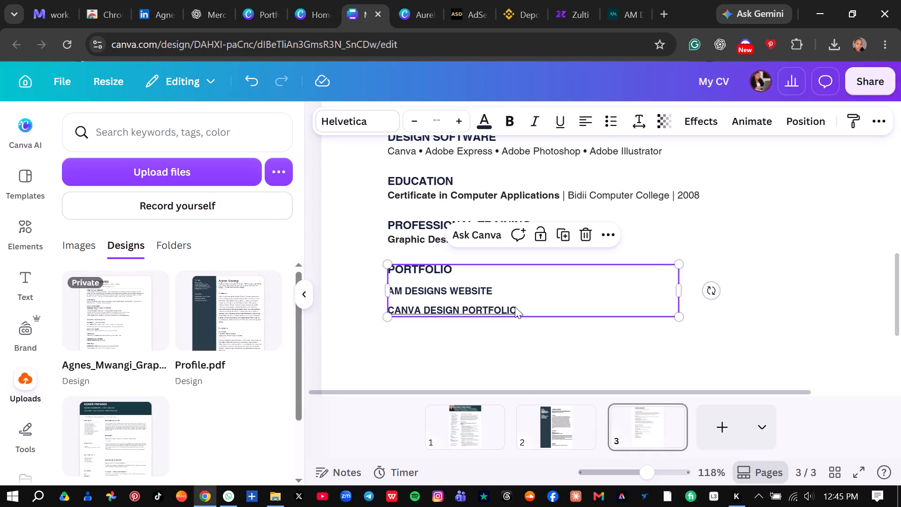
pyautogui.click(515, 307)
pyautogui.moveTo(515, 307); pyautogui.dragTo(499, 309)
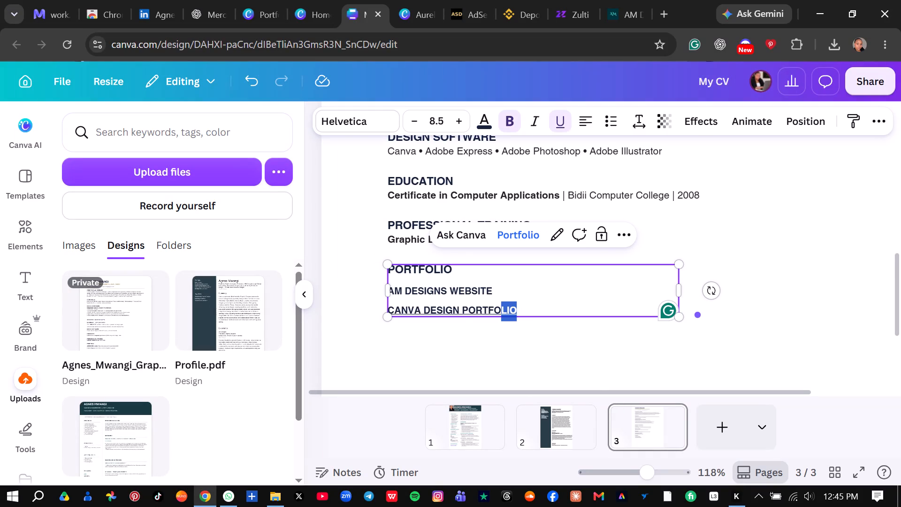
pyautogui.moveTo(499, 309); pyautogui.dragTo(388, 306)
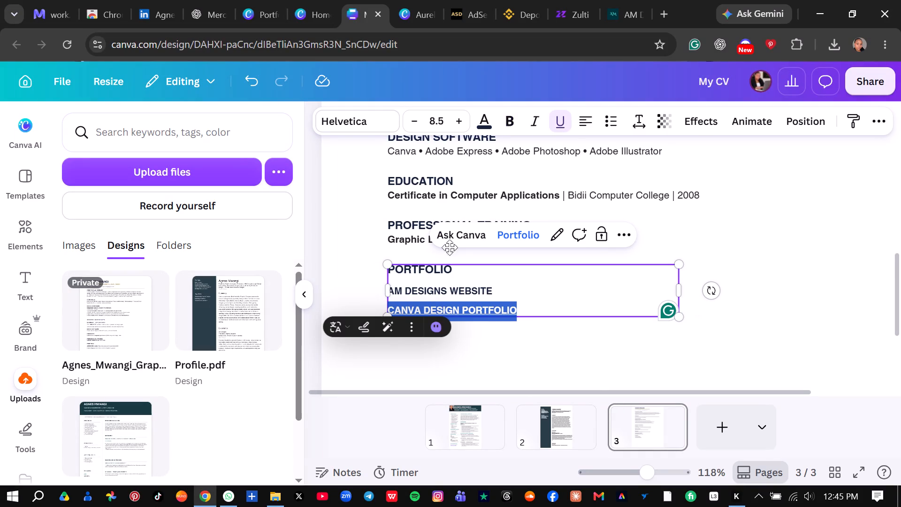
pyautogui.click(563, 120)
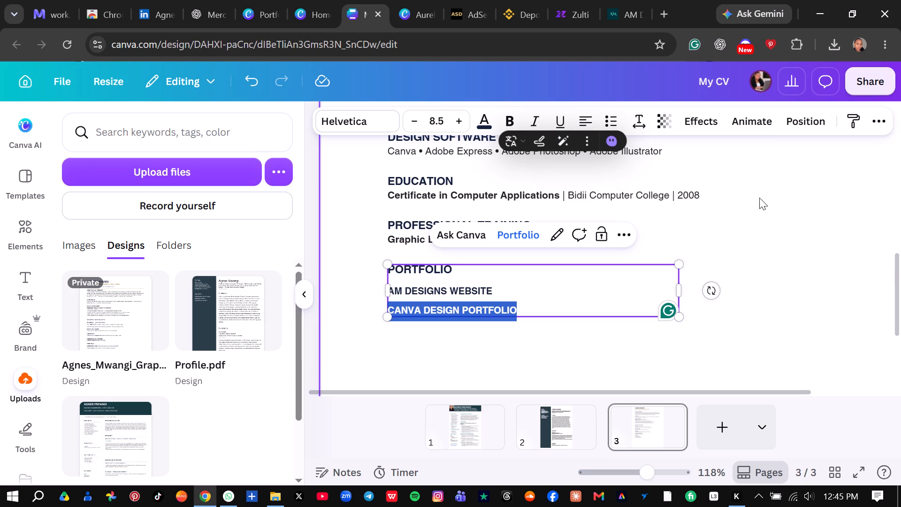
pyautogui.click(759, 229)
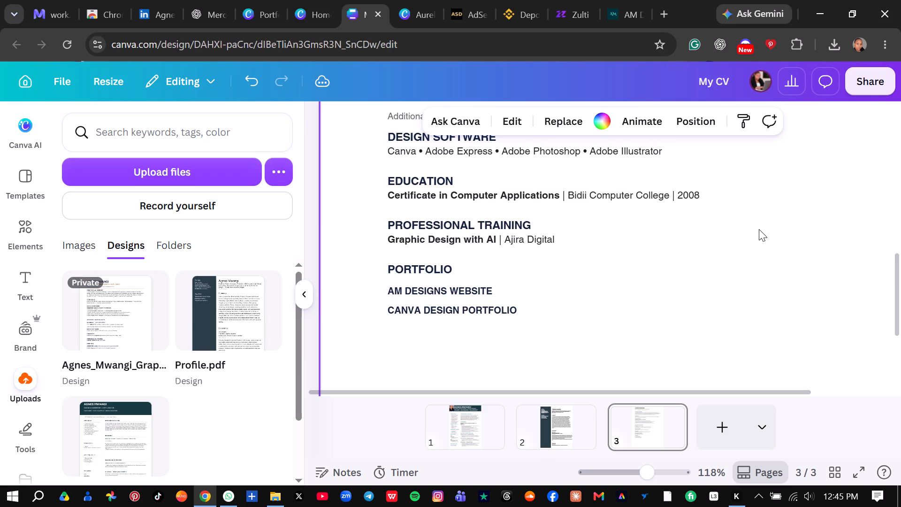
# Select the "PORTFOLIO" heading and switch its text color options to the AM Brand Kit.
pyautogui.click(417, 265)
pyautogui.click(417, 265)
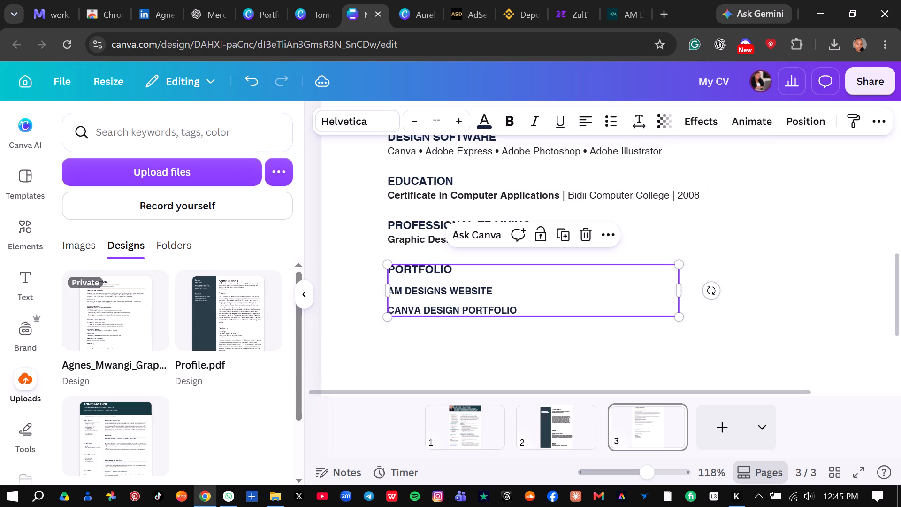
pyautogui.moveTo(457, 269); pyautogui.dragTo(390, 270)
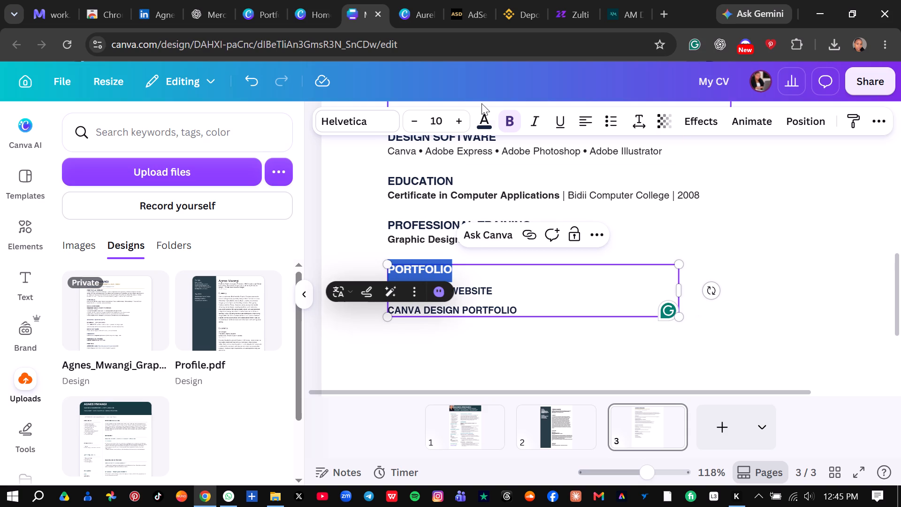
pyautogui.click(487, 119)
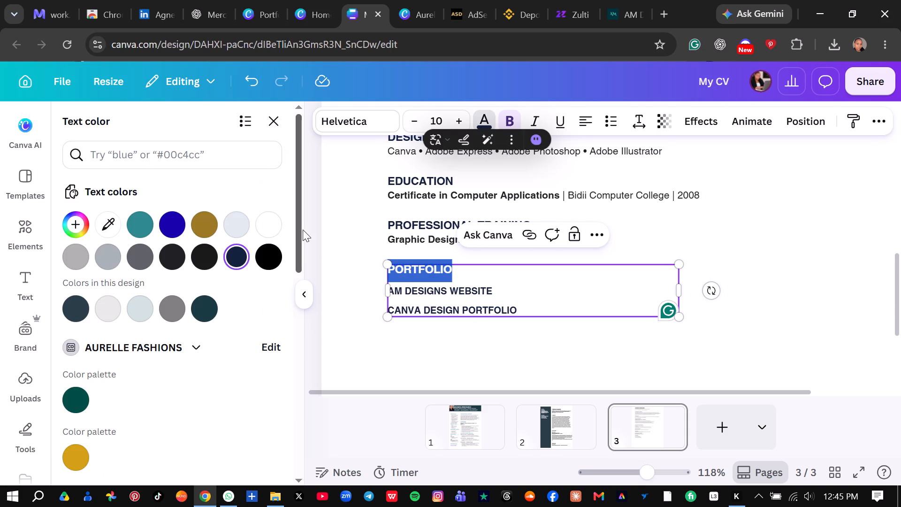
pyautogui.click(189, 346)
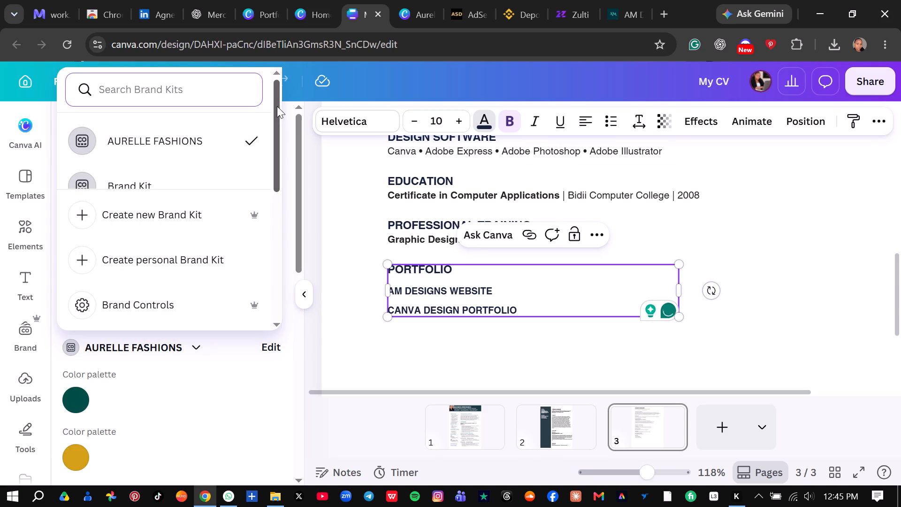
pyautogui.moveTo(277, 106); pyautogui.dragTo(277, 147)
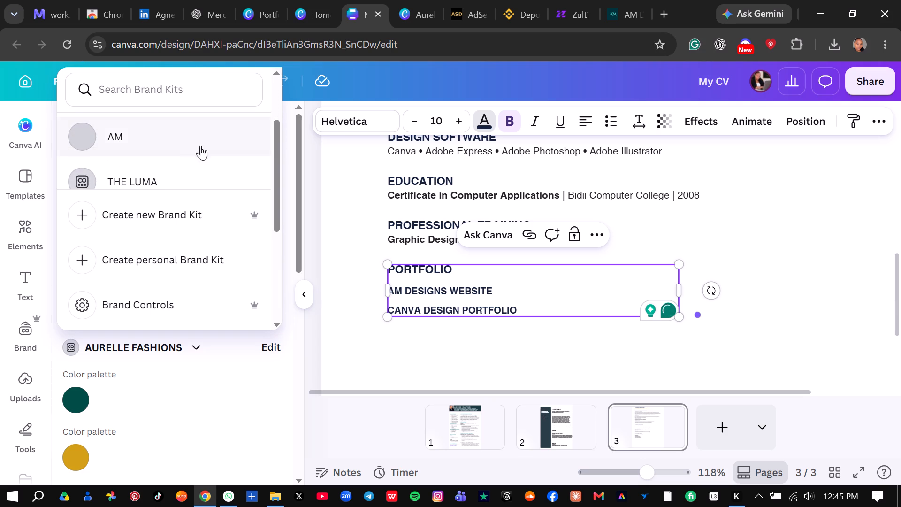
pyautogui.click(153, 137)
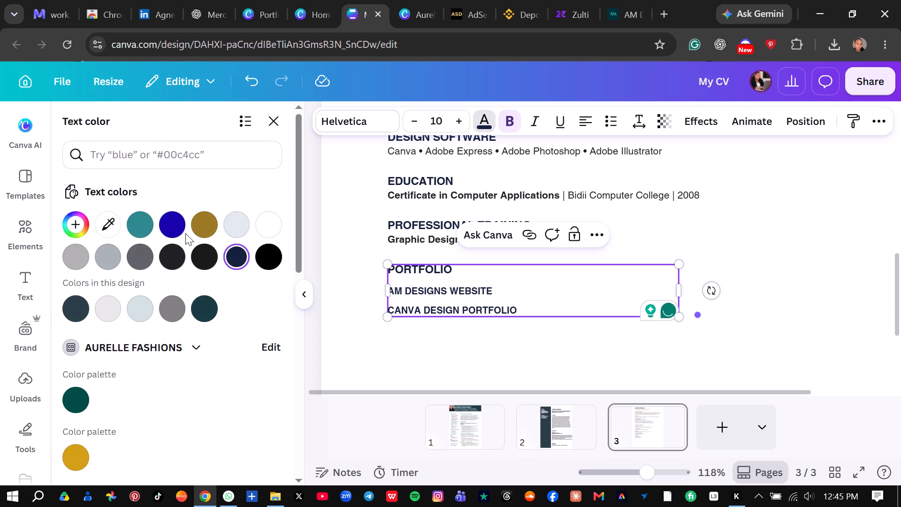
pyautogui.click(194, 344)
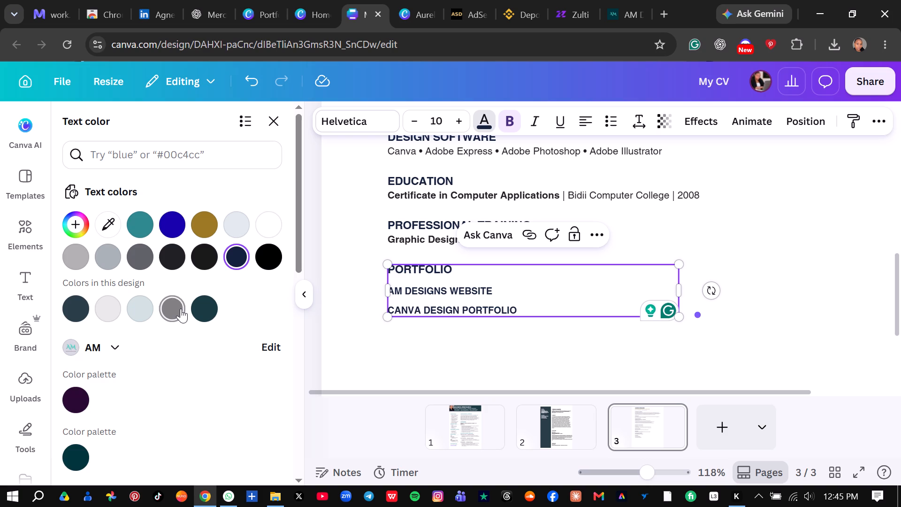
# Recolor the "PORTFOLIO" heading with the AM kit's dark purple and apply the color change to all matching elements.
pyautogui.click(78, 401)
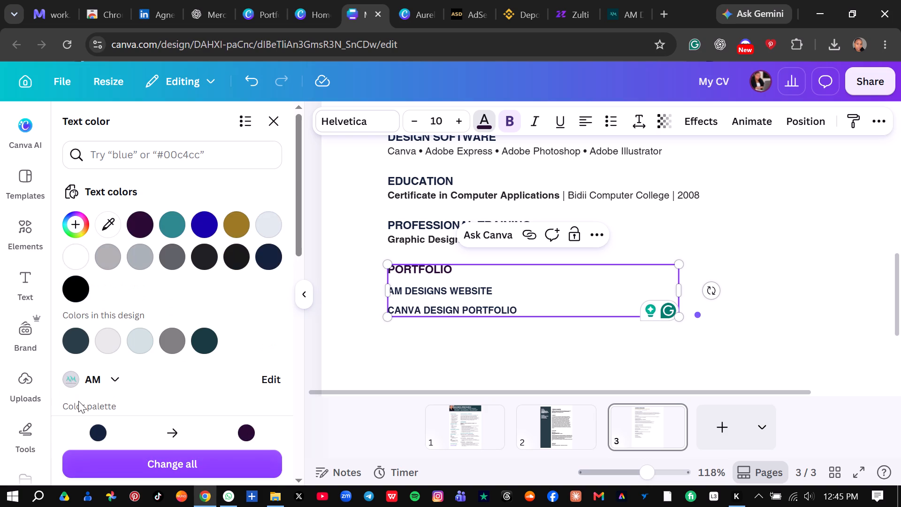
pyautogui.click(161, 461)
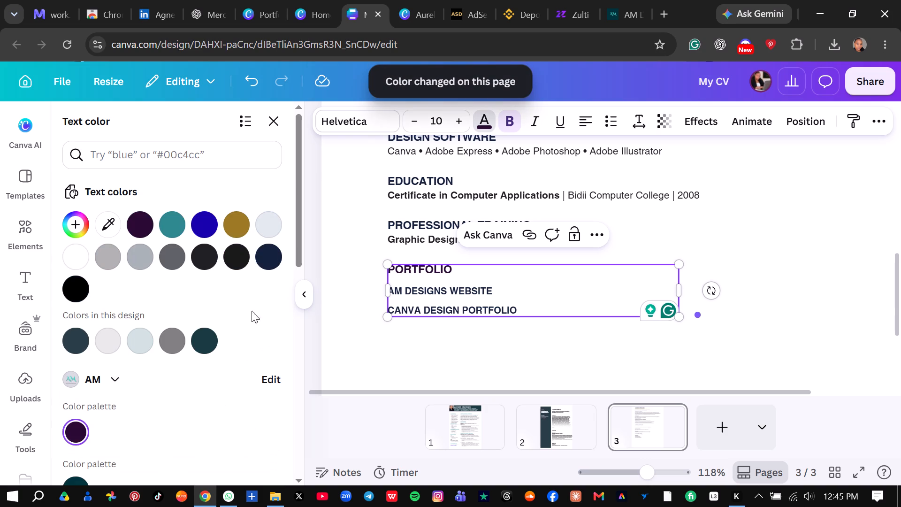
# Recolor the "PORTFOLIO" heading with the AM kit's turquoise and apply the color change to all matching elements.
pyautogui.moveTo(296, 192); pyautogui.dragTo(303, 235)
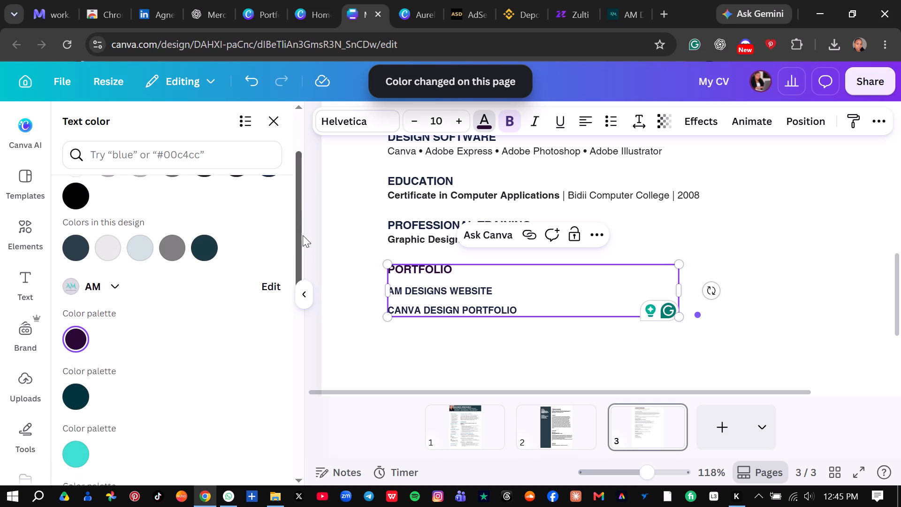
pyautogui.moveTo(303, 235); pyautogui.dragTo(303, 242)
pyautogui.click(78, 416)
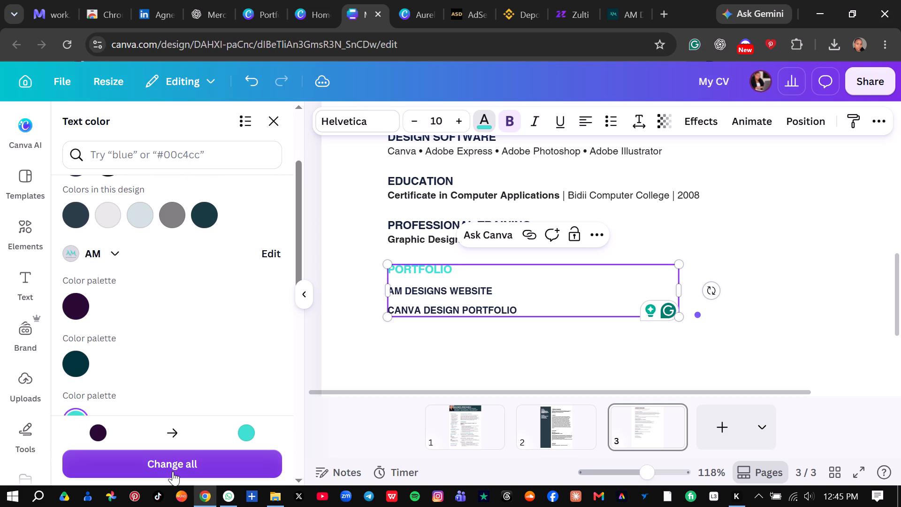
pyautogui.click(175, 465)
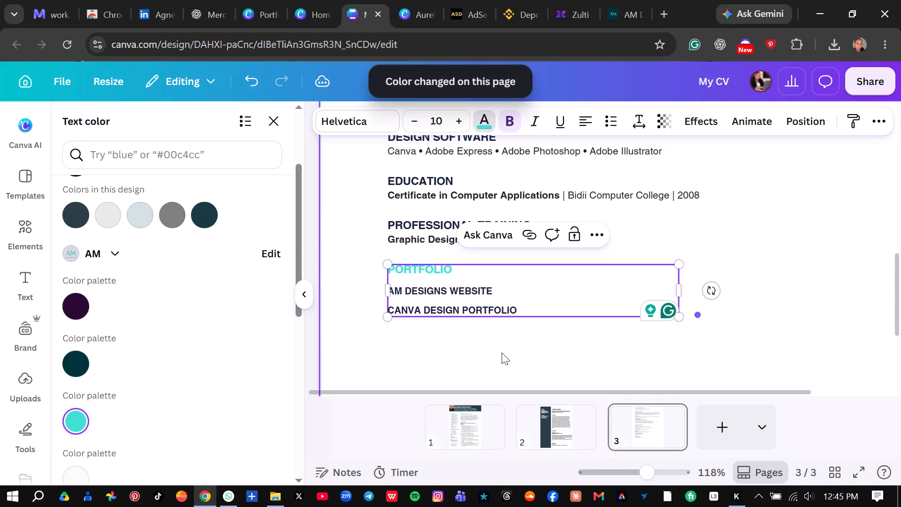
# Set the text color of the "AM DESIGNS WEBSITE" link to the AM kit's dark teal, #00343d.
pyautogui.click(899, 259)
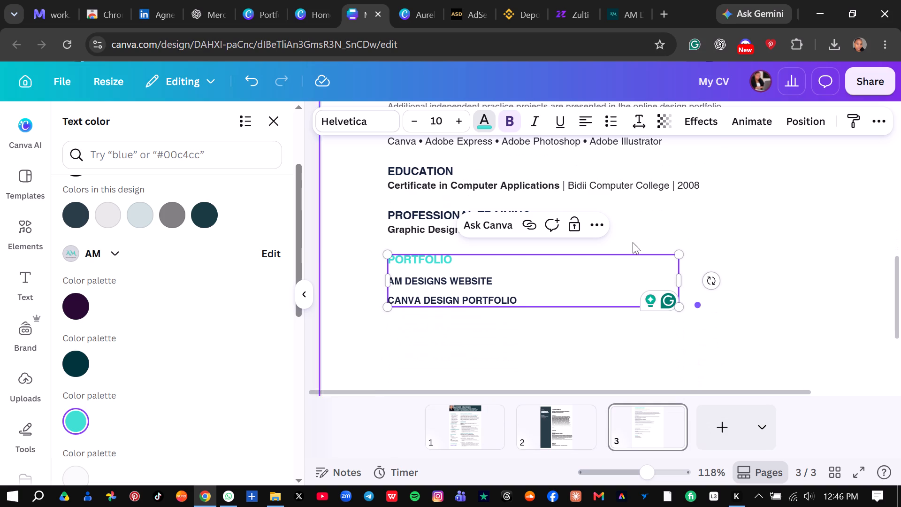
pyautogui.moveTo(495, 278); pyautogui.dragTo(387, 281)
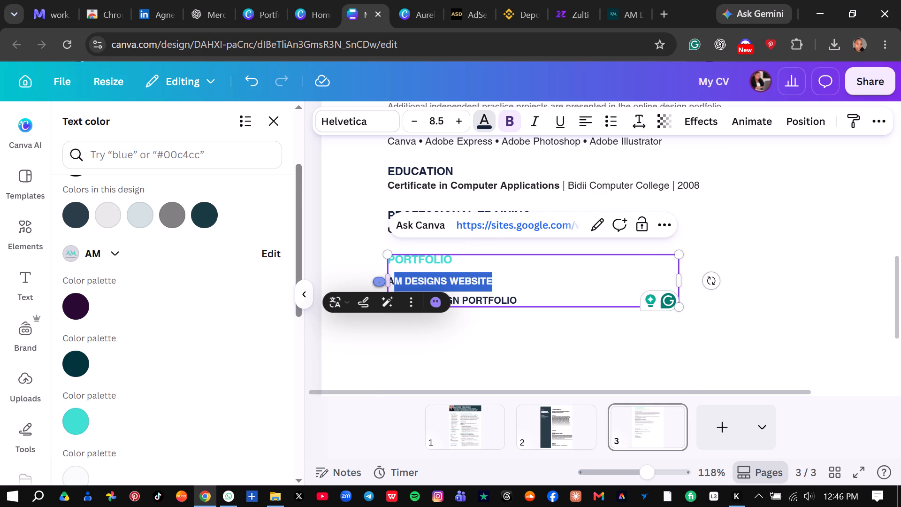
pyautogui.click(522, 270)
pyautogui.moveTo(494, 278); pyautogui.dragTo(406, 279)
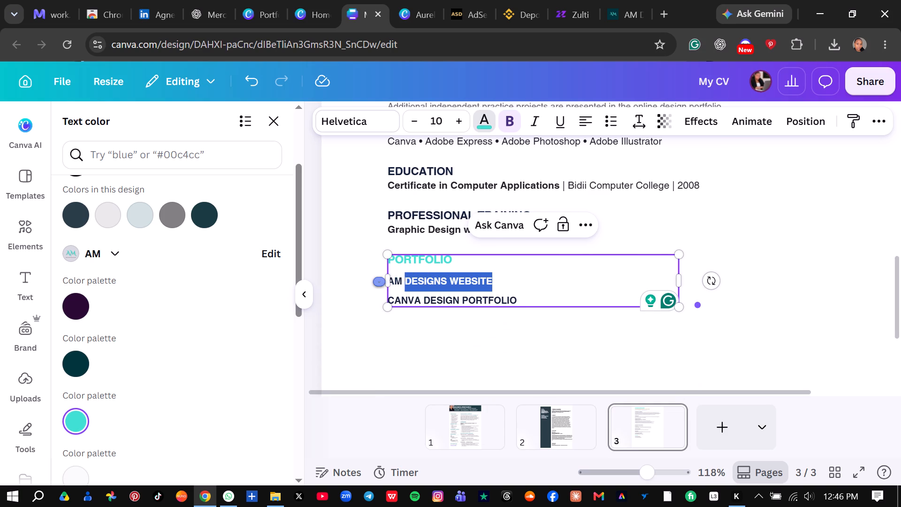
pyautogui.moveTo(406, 279); pyautogui.dragTo(389, 293)
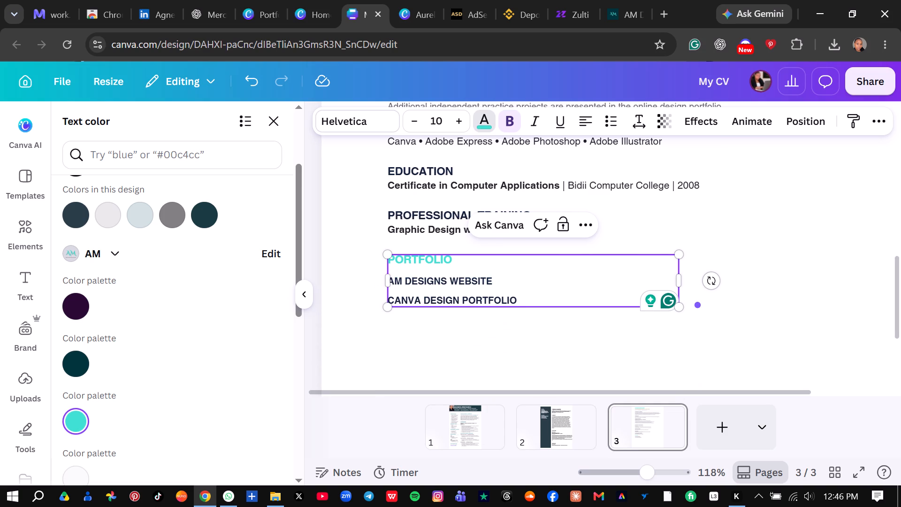
pyautogui.moveTo(389, 293); pyautogui.dragTo(384, 278)
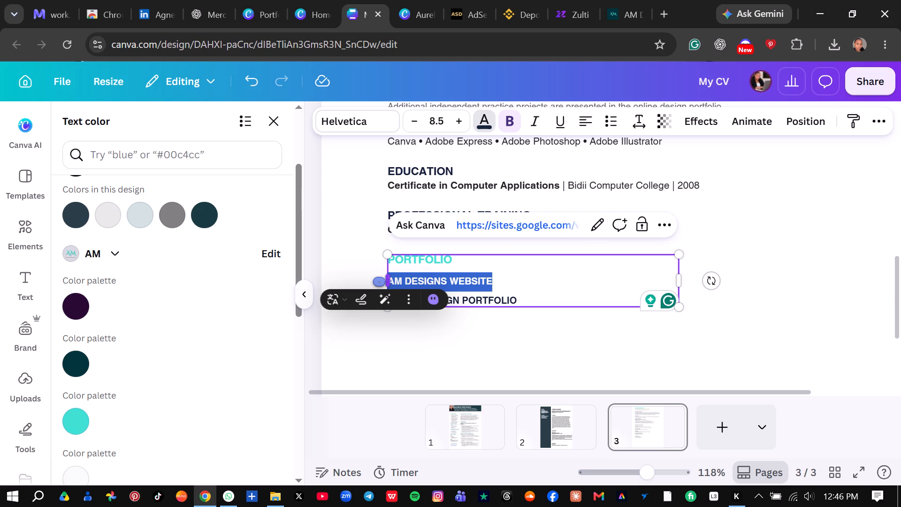
pyautogui.click(492, 124)
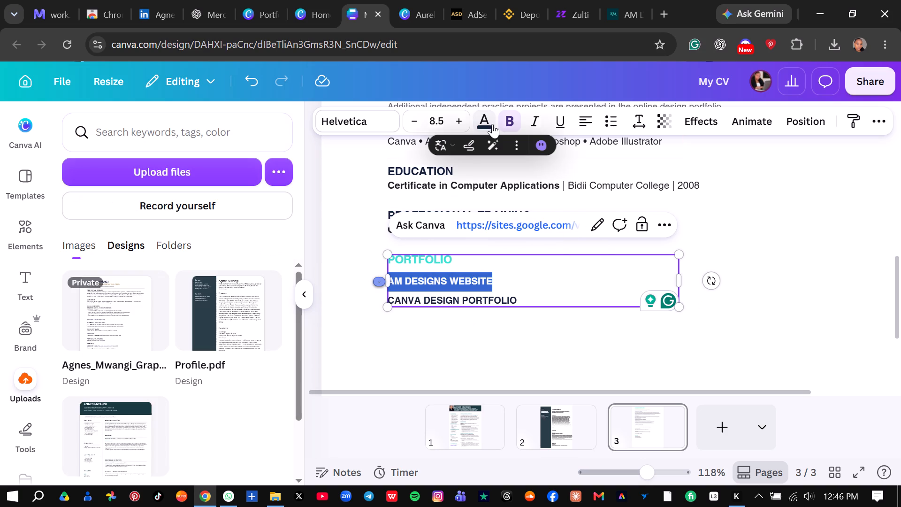
pyautogui.click(484, 119)
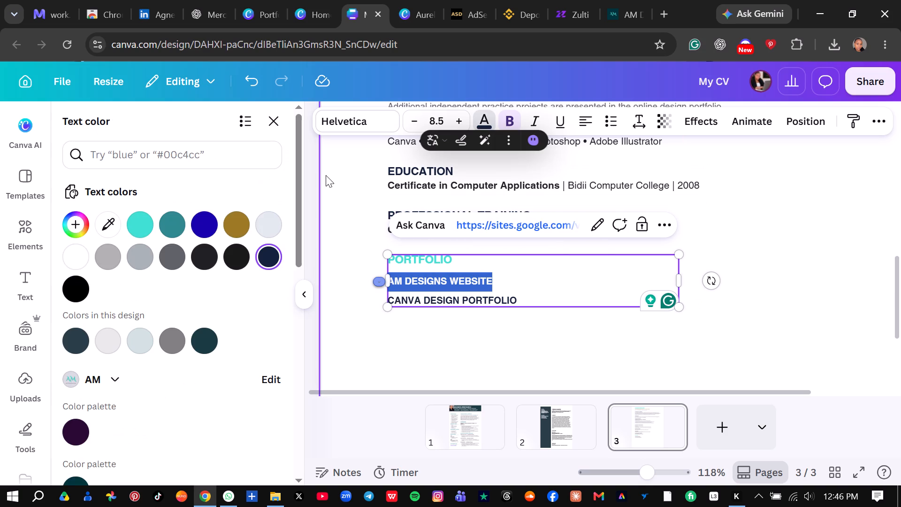
pyautogui.moveTo(301, 158); pyautogui.dragTo(305, 238)
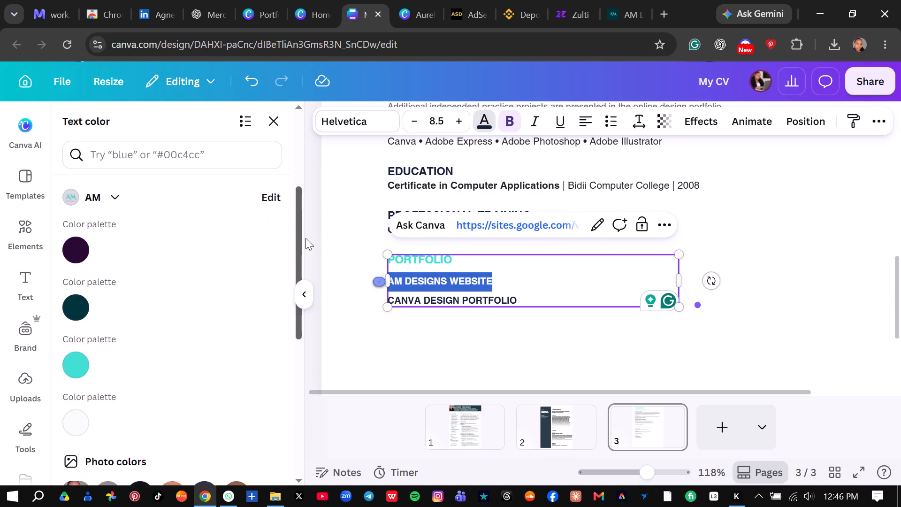
pyautogui.moveTo(305, 238); pyautogui.dragTo(305, 242)
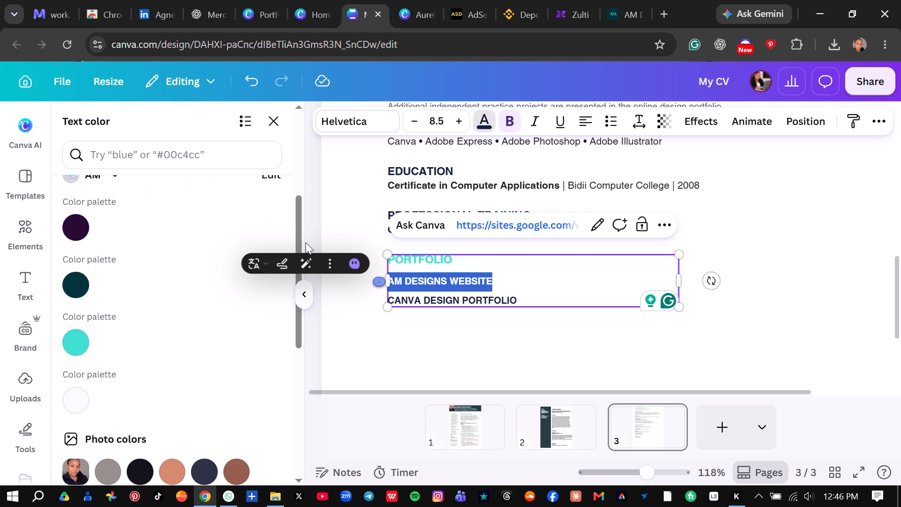
pyautogui.click(83, 292)
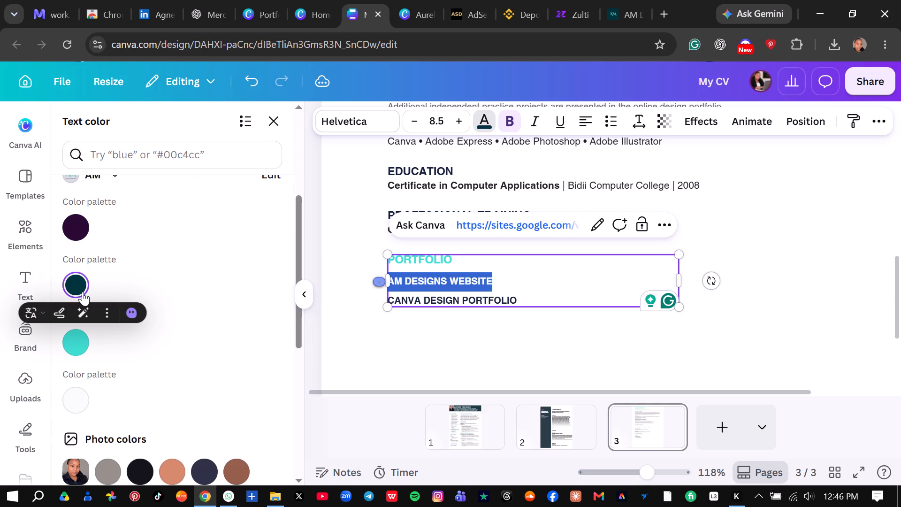
# Set the text color of the "CANVA DESIGN PORTFOLIO" link to the AM kit's dark teal, #00343d.
pyautogui.moveTo(521, 299); pyautogui.dragTo(372, 294)
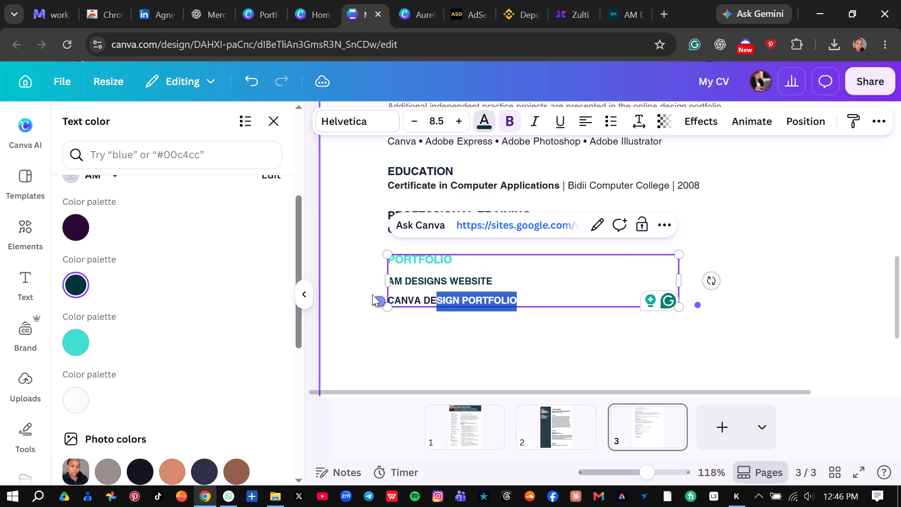
pyautogui.moveTo(372, 294); pyautogui.dragTo(385, 295)
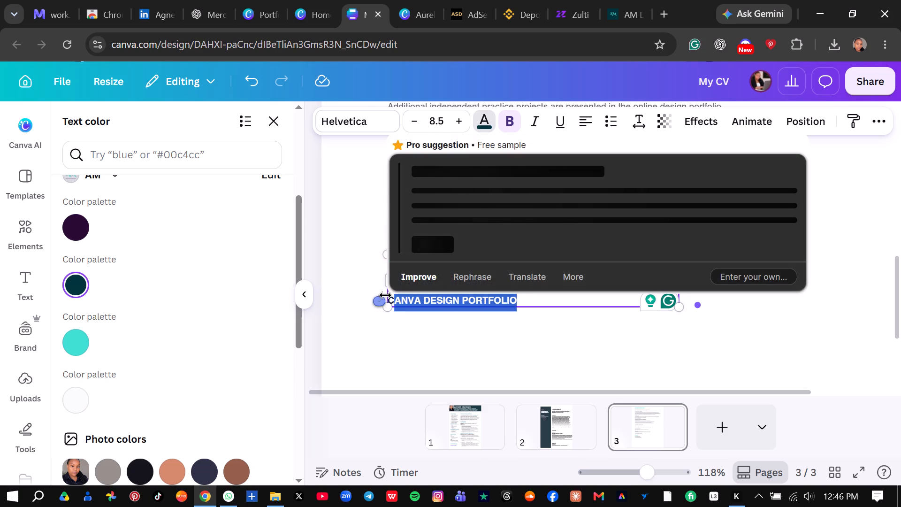
pyautogui.moveTo(385, 295); pyautogui.dragTo(389, 295)
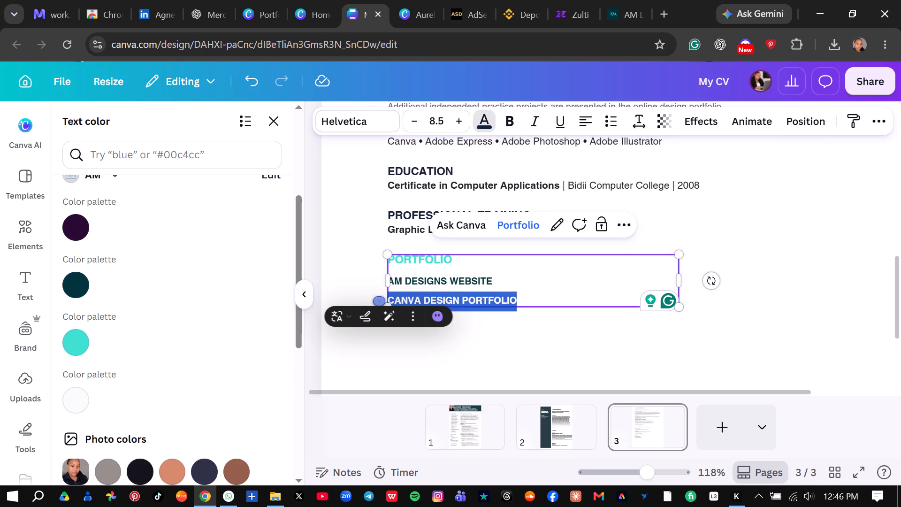
pyautogui.click(83, 279)
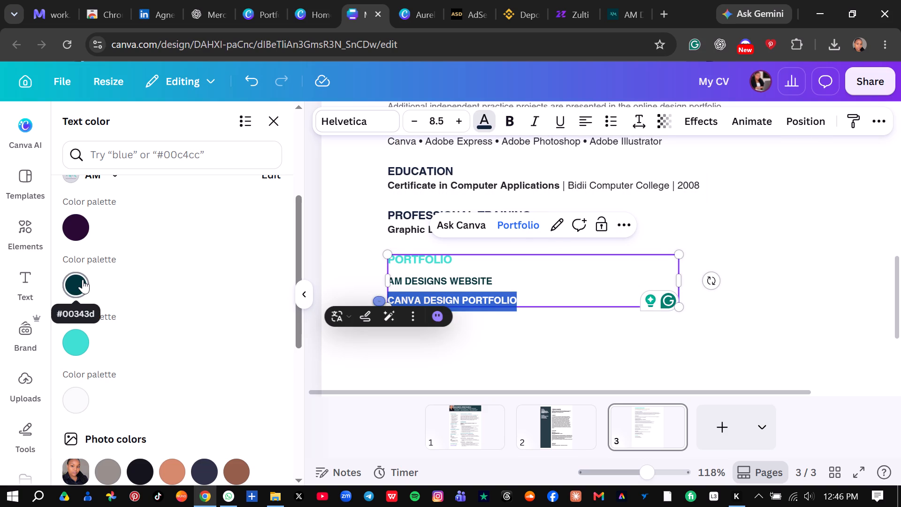
pyautogui.click(794, 196)
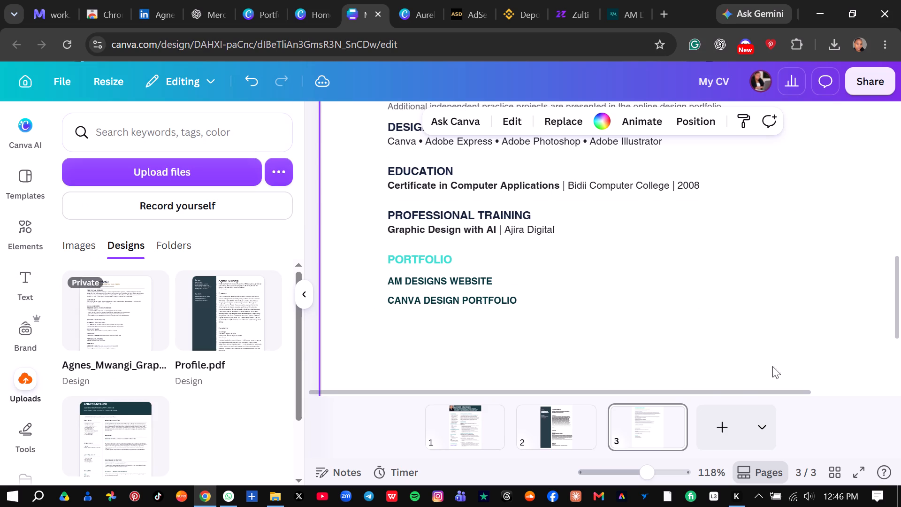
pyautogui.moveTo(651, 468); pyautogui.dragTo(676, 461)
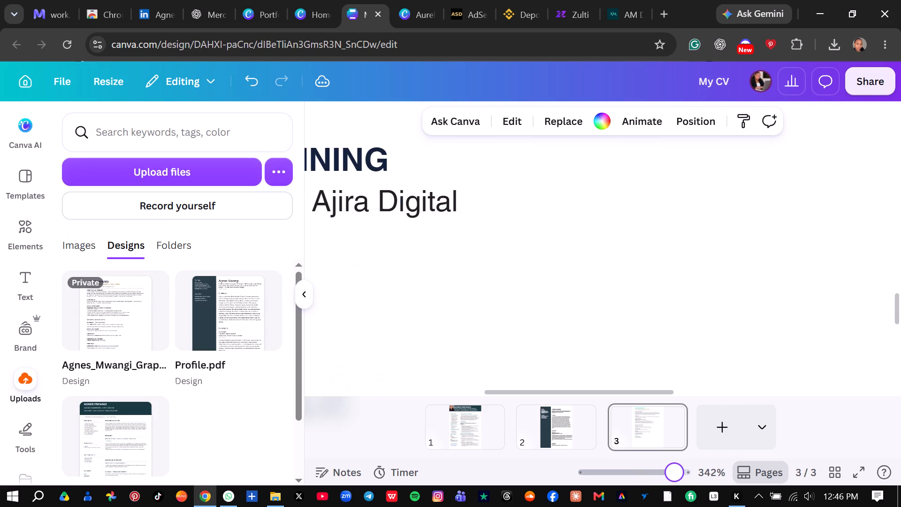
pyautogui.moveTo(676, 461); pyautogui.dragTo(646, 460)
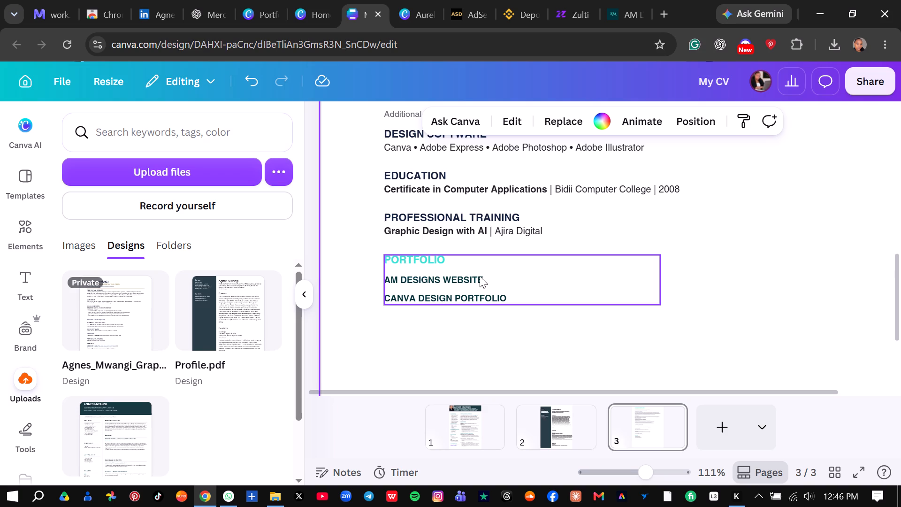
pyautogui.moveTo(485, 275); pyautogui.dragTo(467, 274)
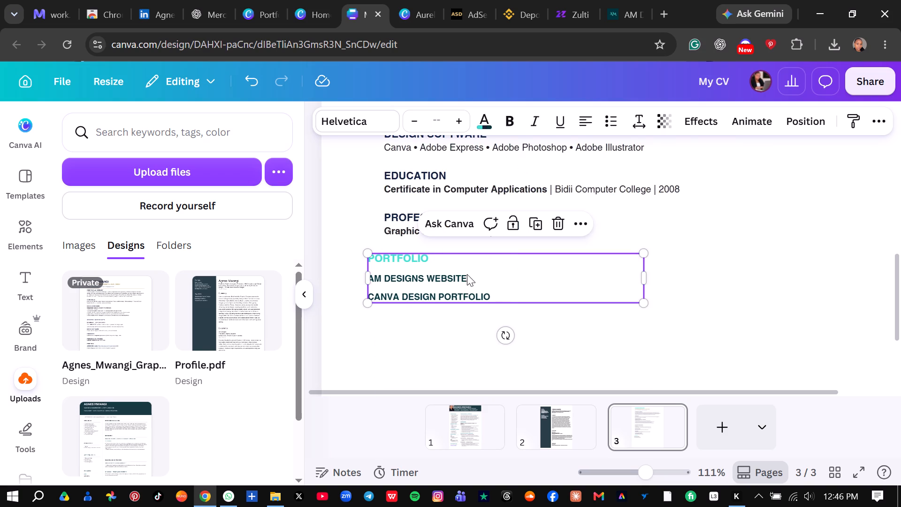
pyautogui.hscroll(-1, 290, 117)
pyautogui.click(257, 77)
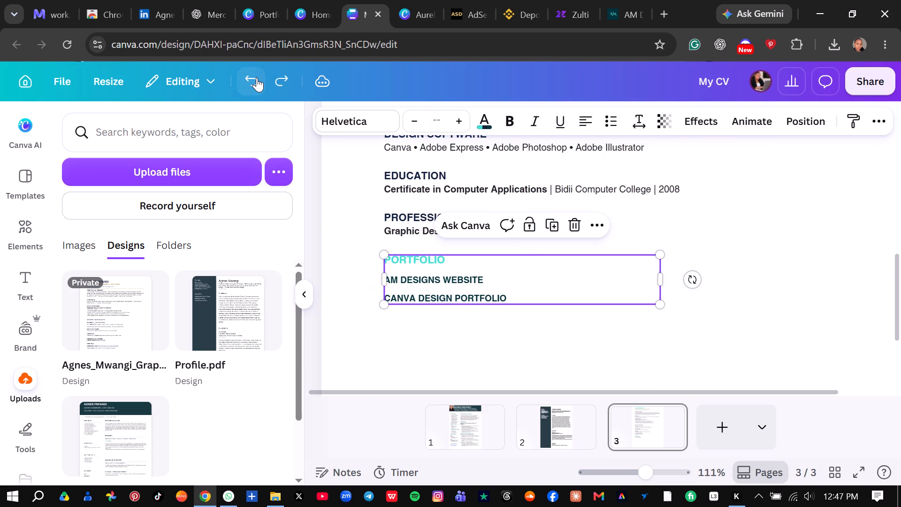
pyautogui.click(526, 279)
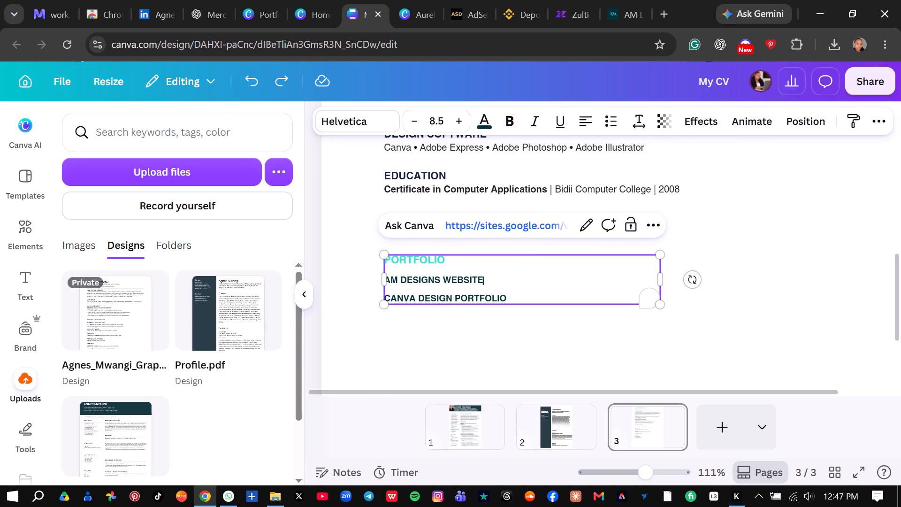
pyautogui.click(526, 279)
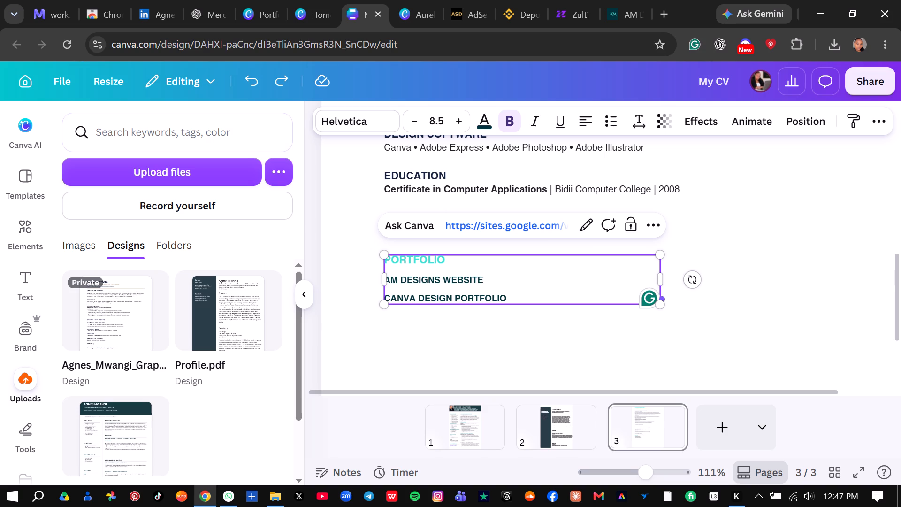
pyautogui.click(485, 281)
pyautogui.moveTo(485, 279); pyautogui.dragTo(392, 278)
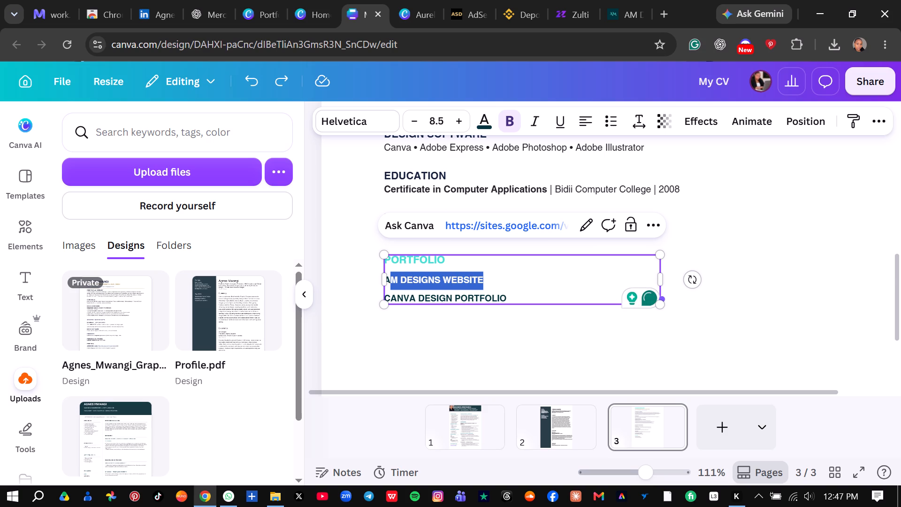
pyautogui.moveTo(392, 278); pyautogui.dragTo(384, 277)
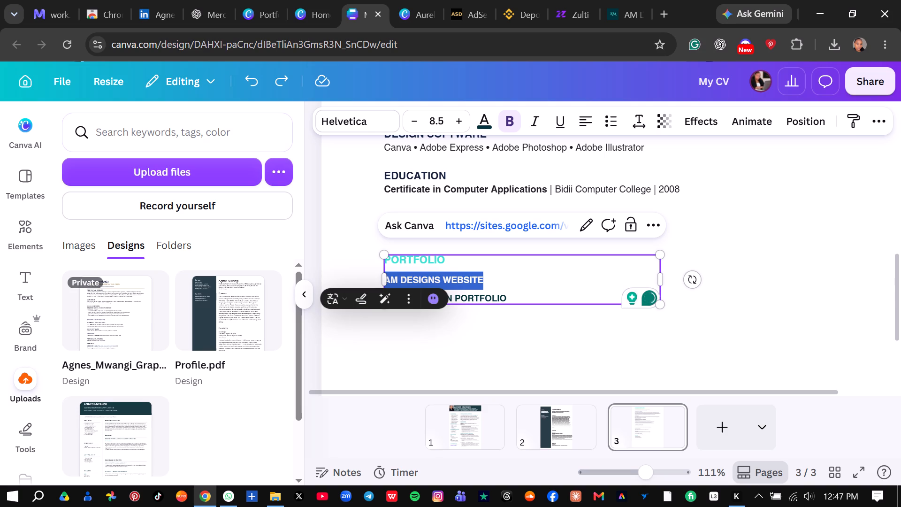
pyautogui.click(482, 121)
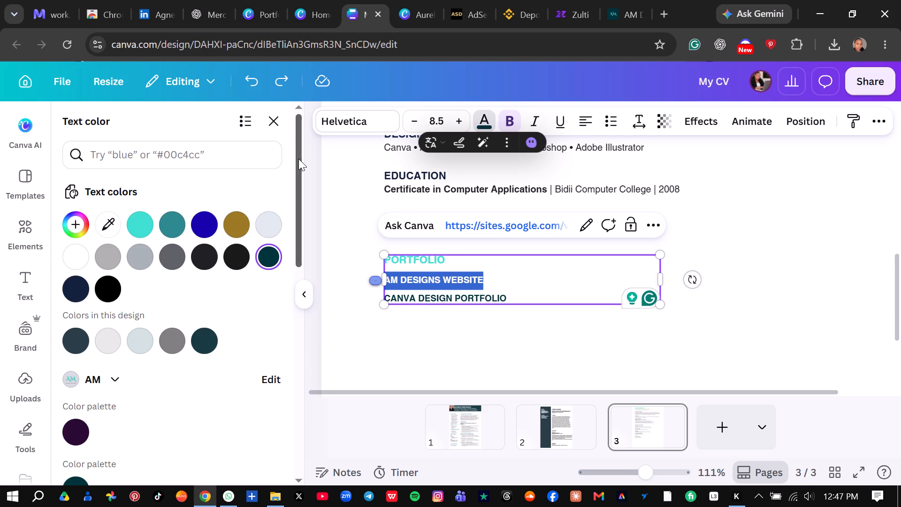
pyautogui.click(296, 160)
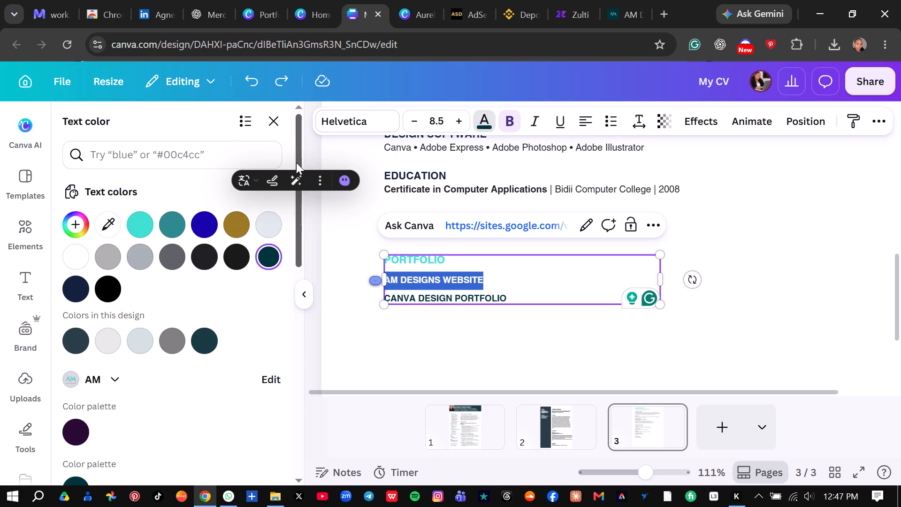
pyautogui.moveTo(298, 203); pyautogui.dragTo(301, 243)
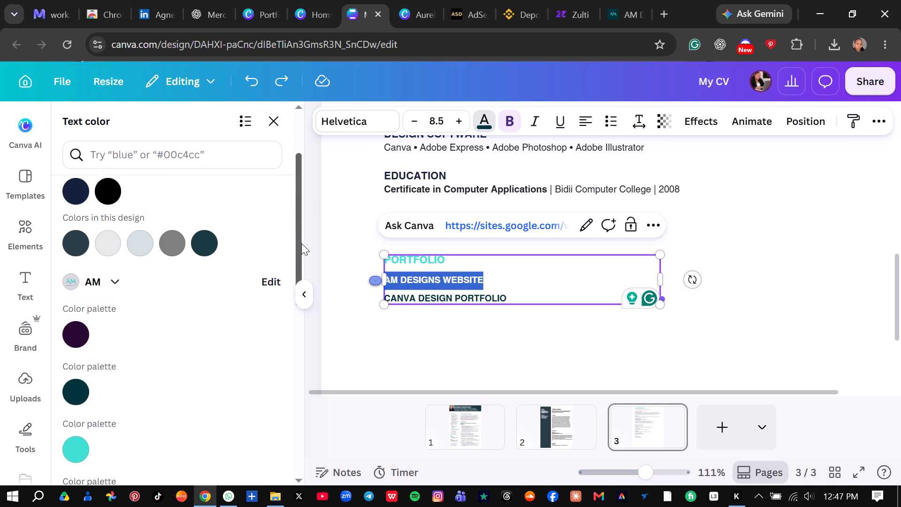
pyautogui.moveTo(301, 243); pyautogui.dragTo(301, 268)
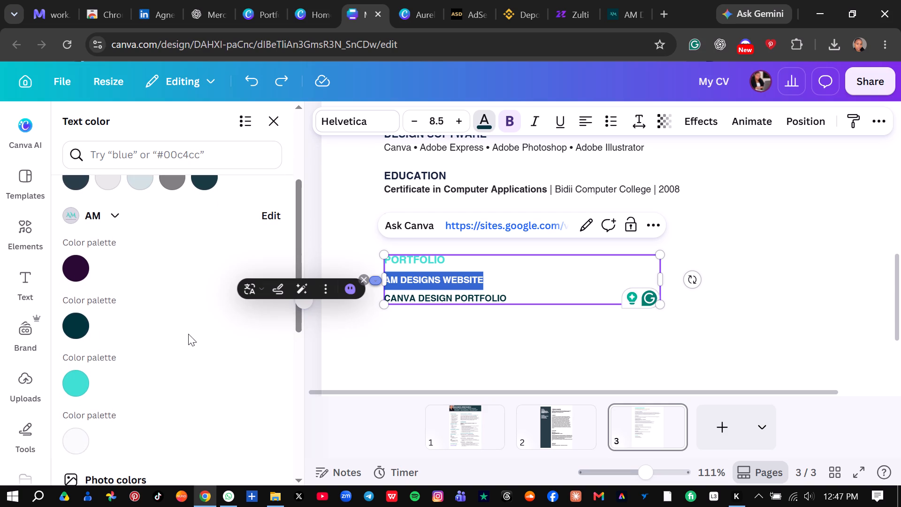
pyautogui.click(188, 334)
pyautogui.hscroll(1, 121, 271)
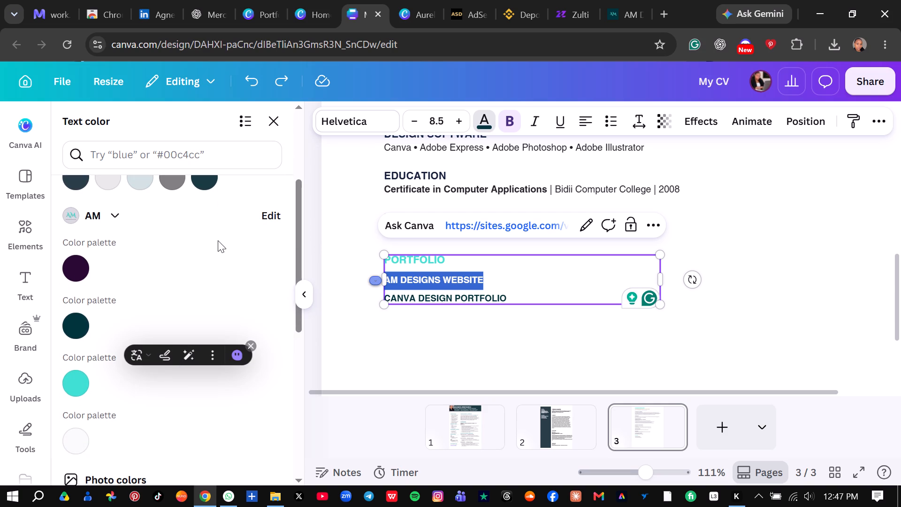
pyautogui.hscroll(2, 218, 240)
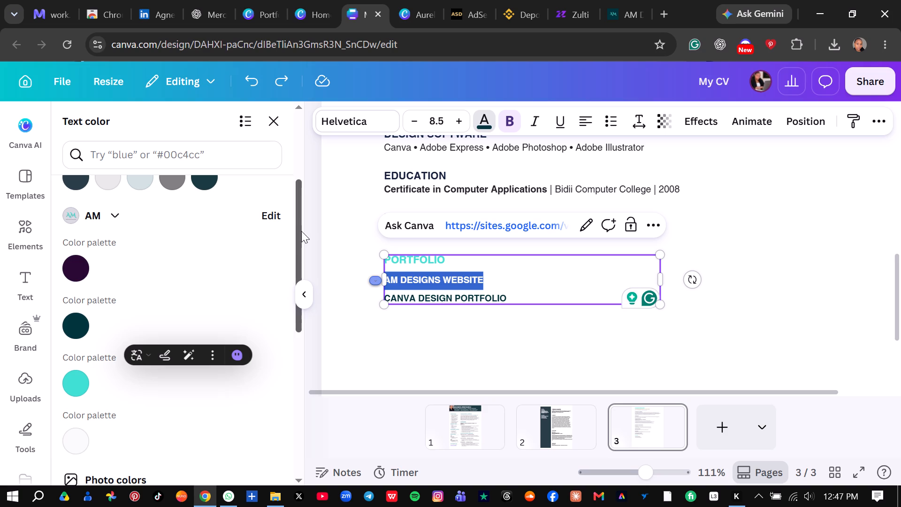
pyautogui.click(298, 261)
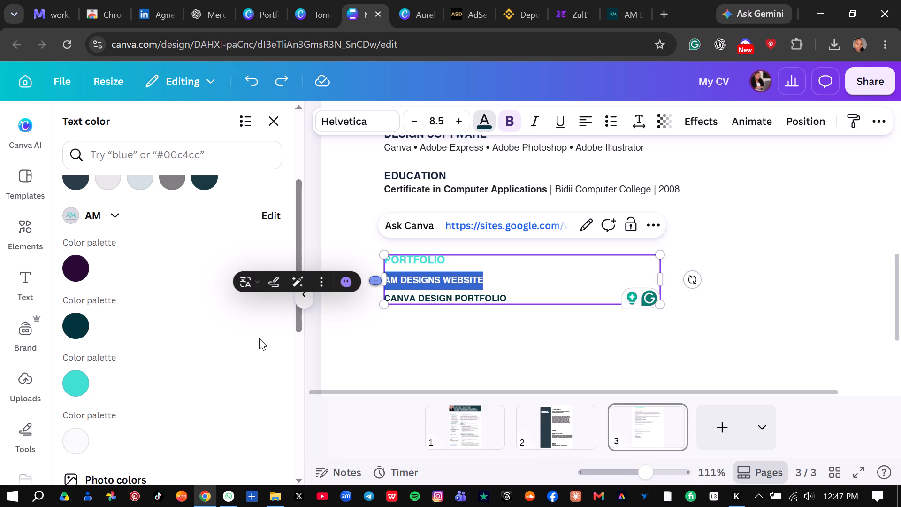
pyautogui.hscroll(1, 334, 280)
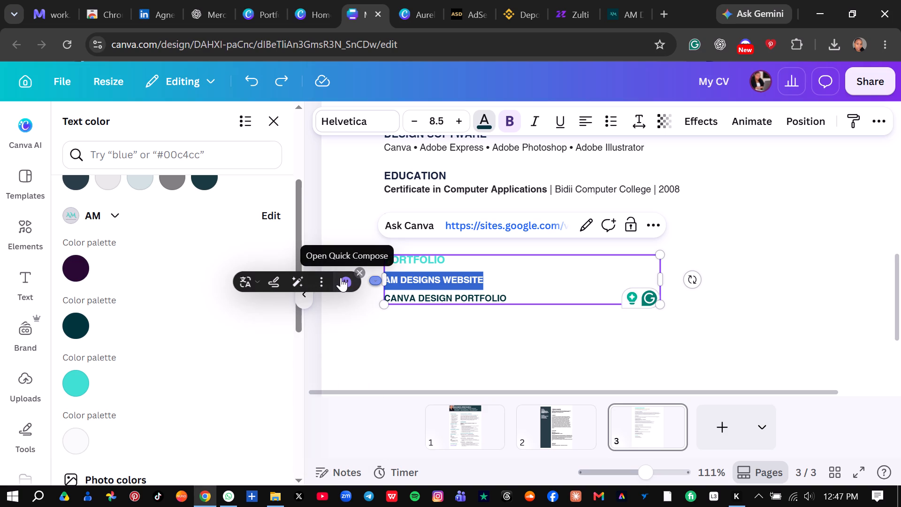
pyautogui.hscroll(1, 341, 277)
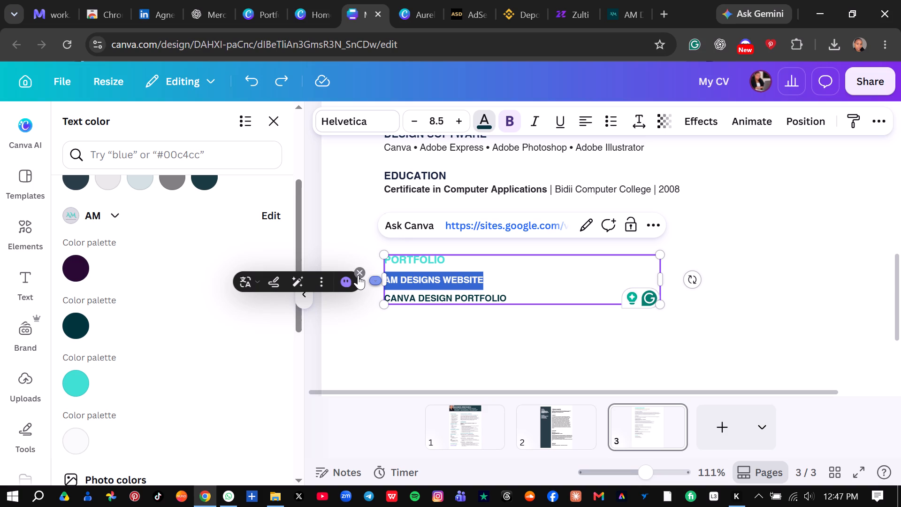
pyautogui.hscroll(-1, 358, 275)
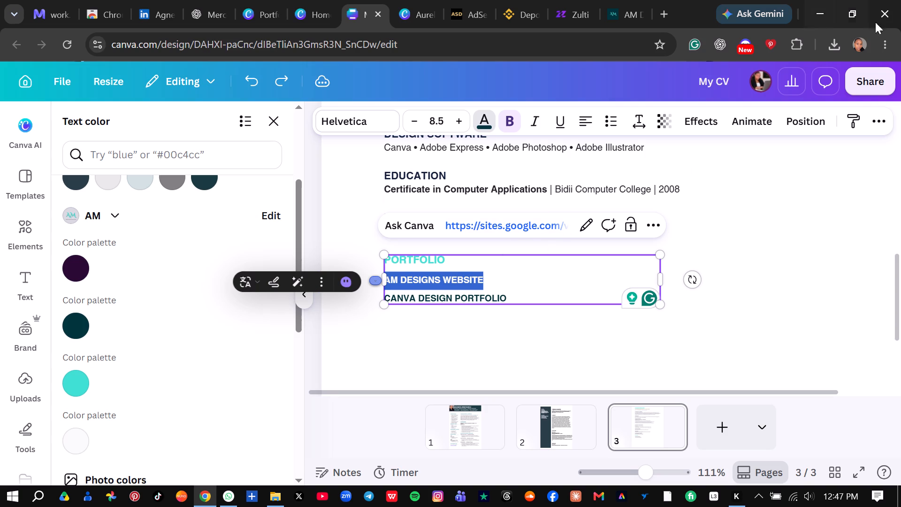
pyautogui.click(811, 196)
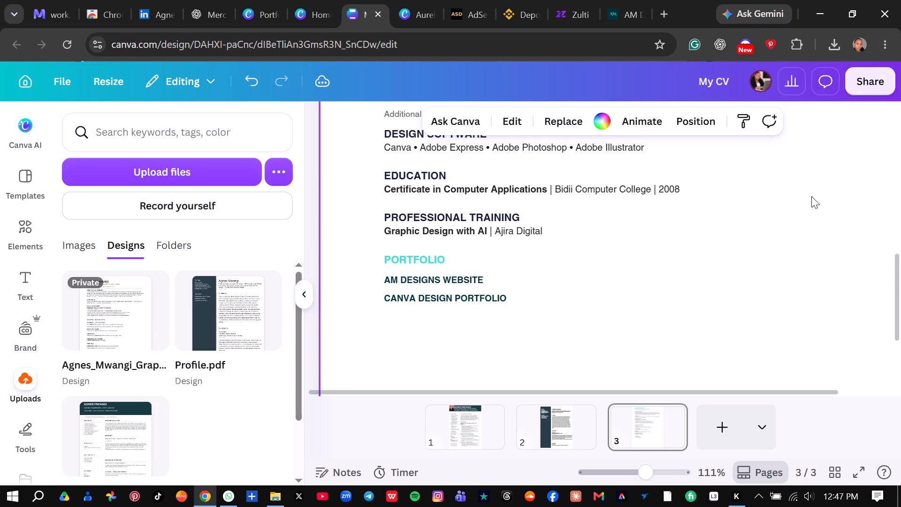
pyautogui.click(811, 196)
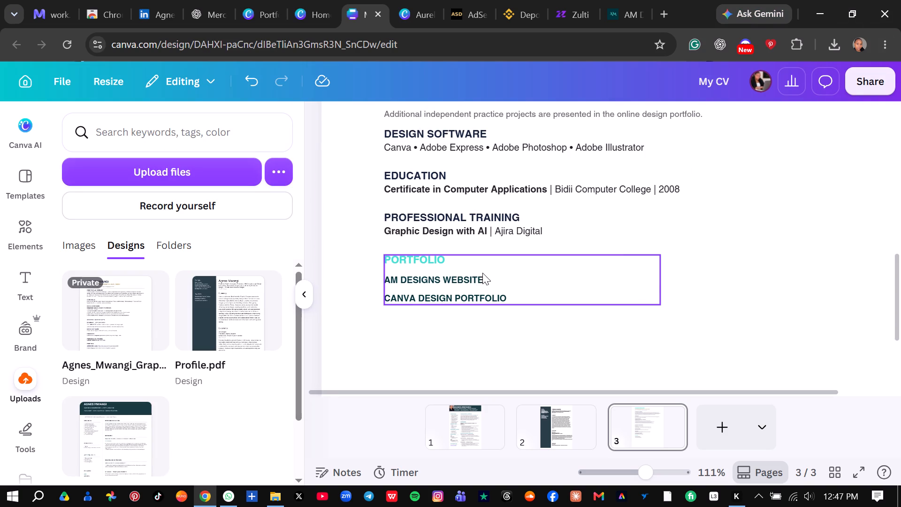
# Set the text color of the "AM DESIGNS WEBSITE" link to the dark blue already among the design's text colors.
pyautogui.click(488, 272)
pyautogui.click(488, 272)
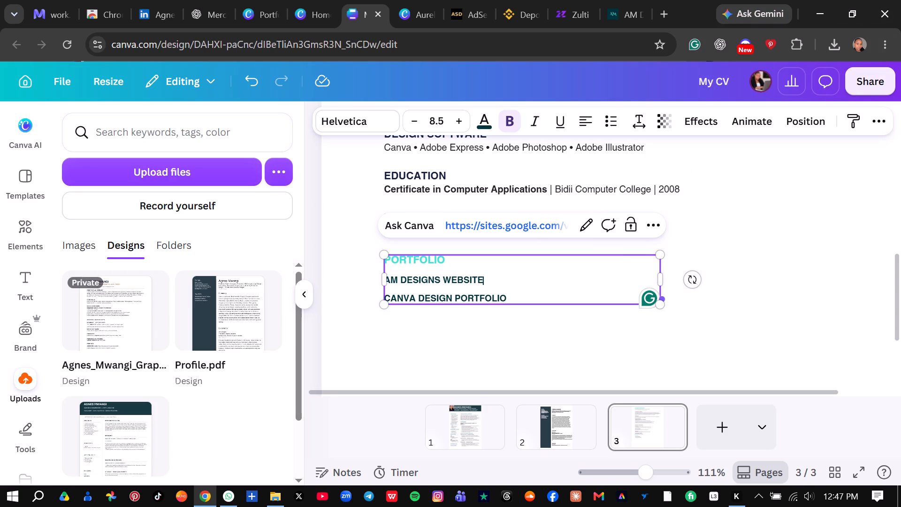
pyautogui.moveTo(485, 277); pyautogui.dragTo(388, 277)
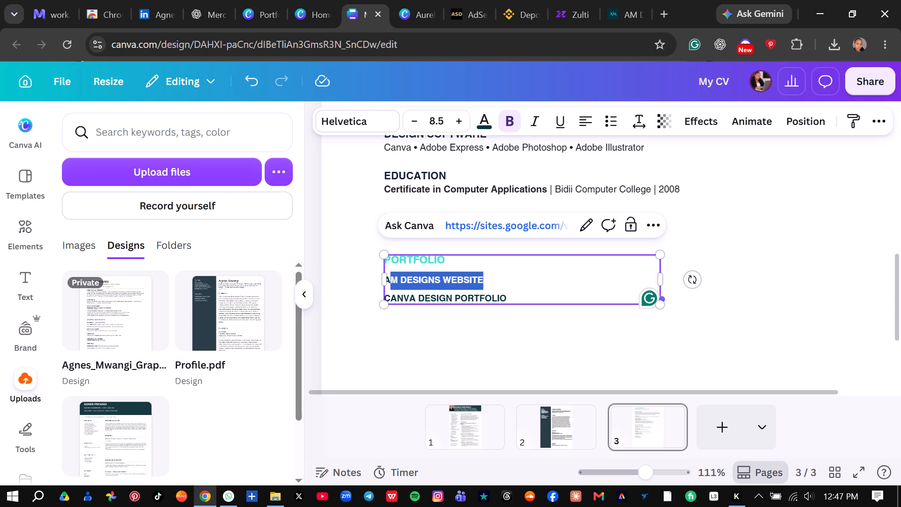
pyautogui.moveTo(388, 277); pyautogui.dragTo(390, 269)
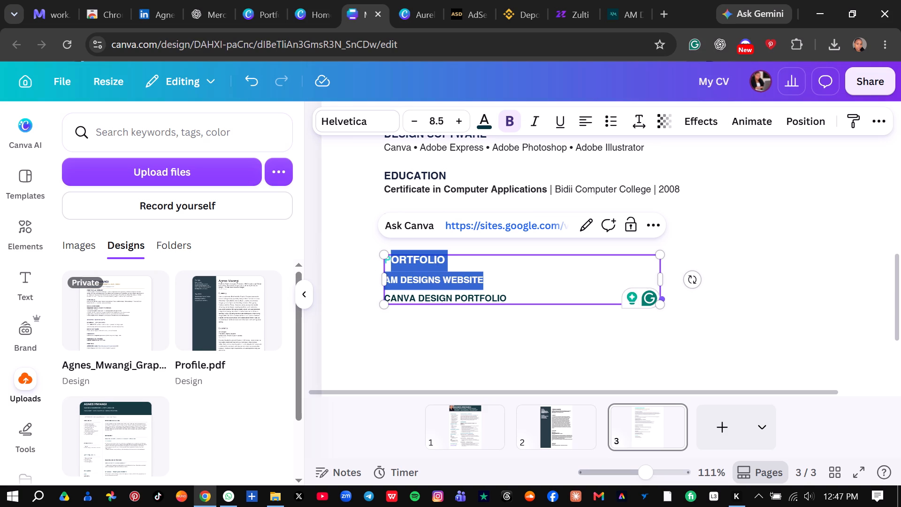
pyautogui.moveTo(390, 269); pyautogui.dragTo(381, 277)
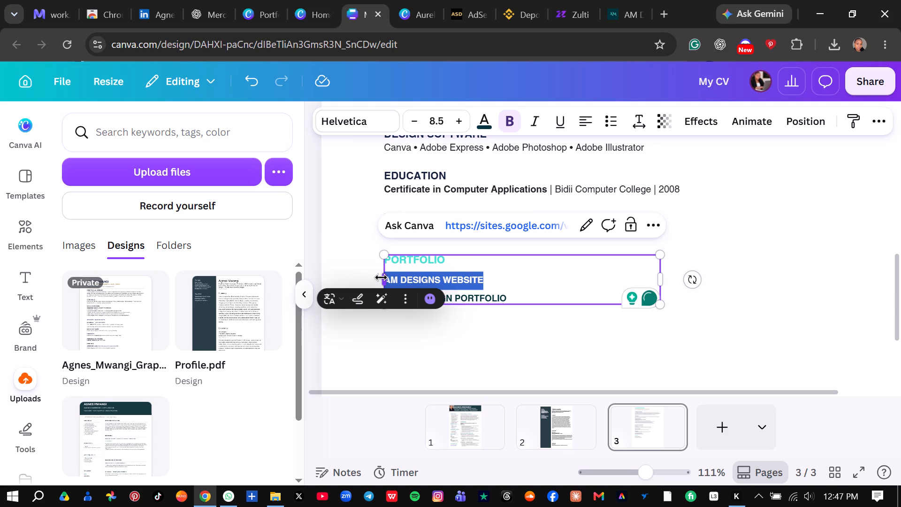
pyautogui.click(482, 119)
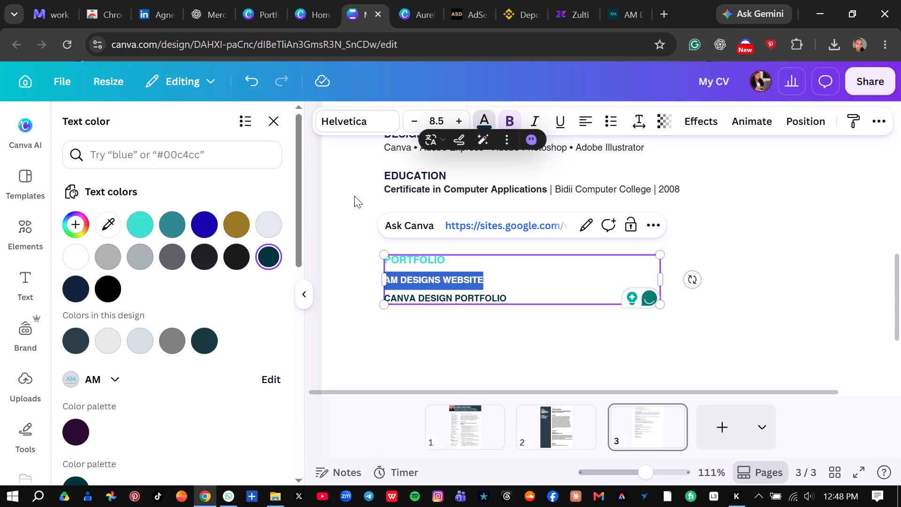
pyautogui.click(204, 227)
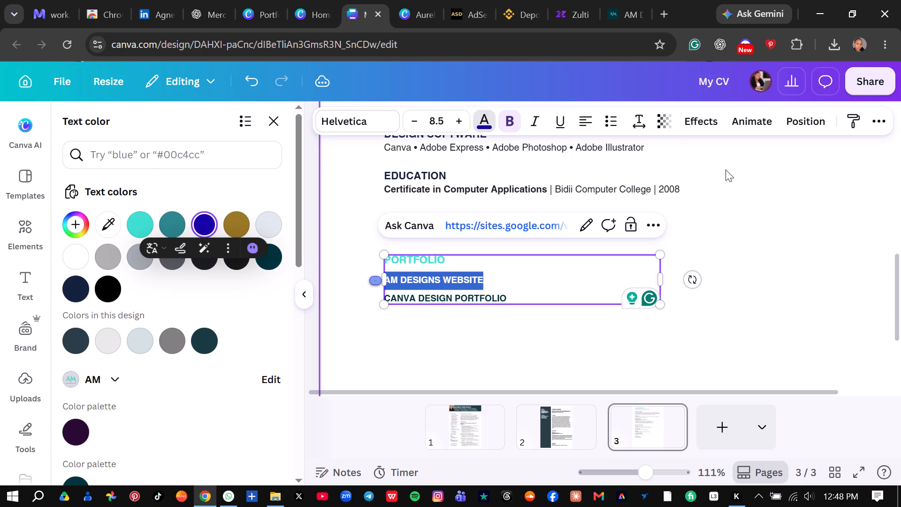
pyautogui.click(733, 195)
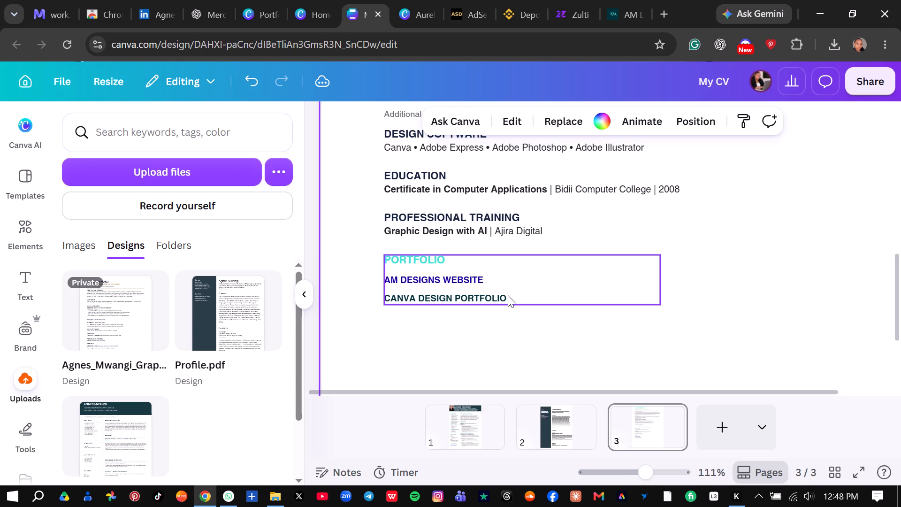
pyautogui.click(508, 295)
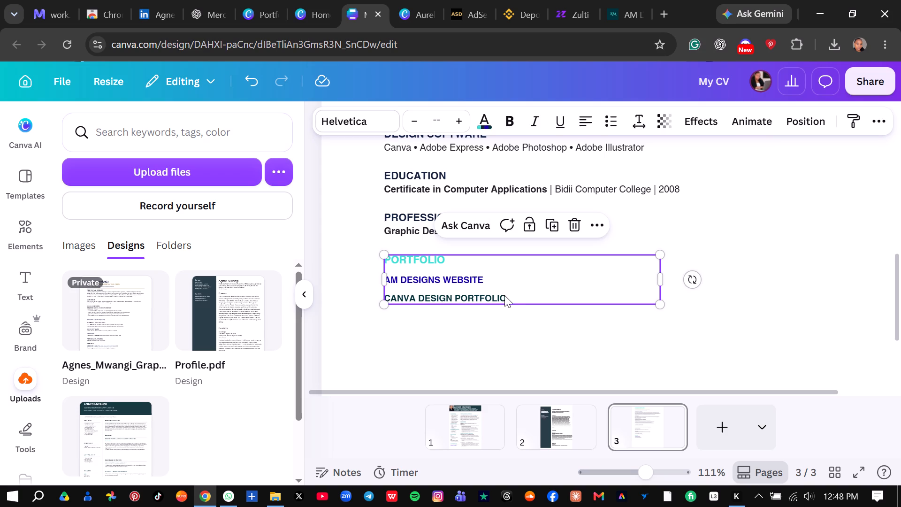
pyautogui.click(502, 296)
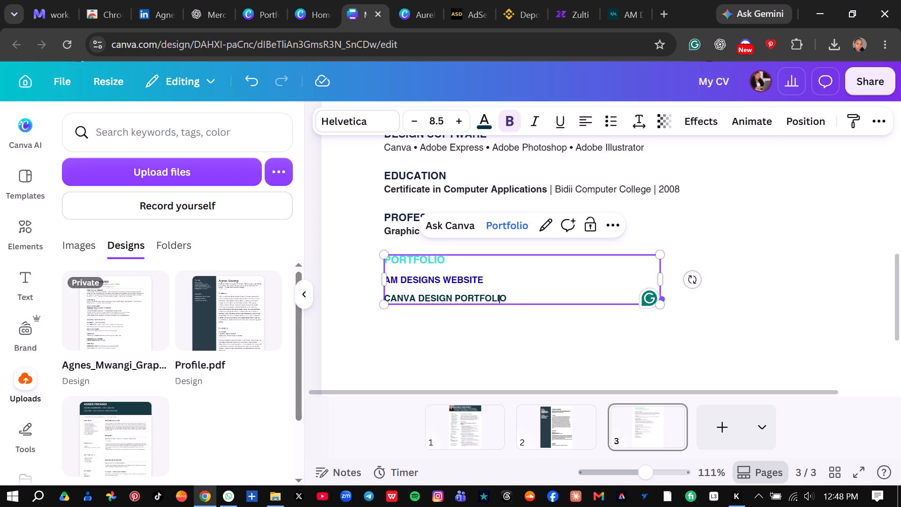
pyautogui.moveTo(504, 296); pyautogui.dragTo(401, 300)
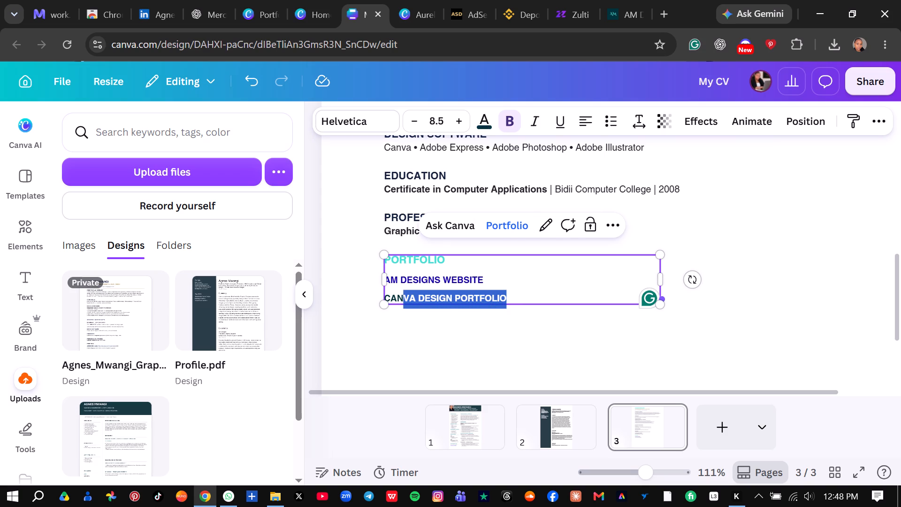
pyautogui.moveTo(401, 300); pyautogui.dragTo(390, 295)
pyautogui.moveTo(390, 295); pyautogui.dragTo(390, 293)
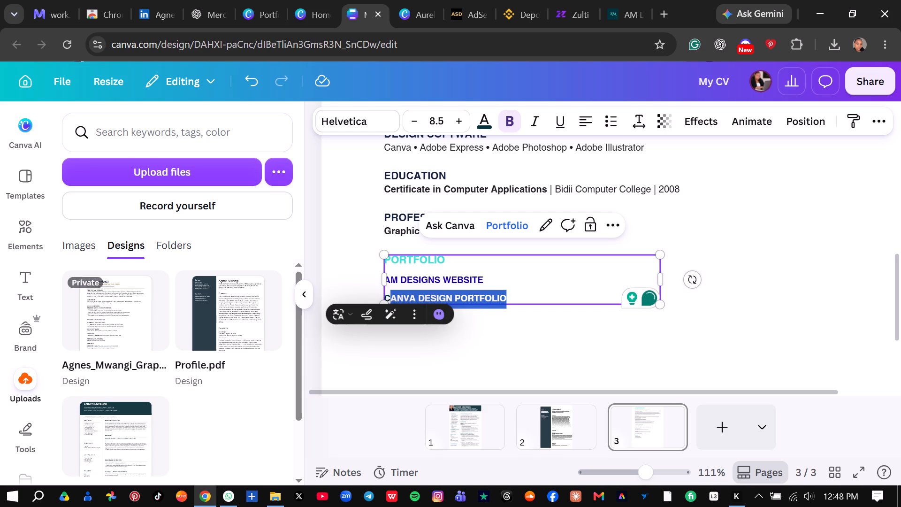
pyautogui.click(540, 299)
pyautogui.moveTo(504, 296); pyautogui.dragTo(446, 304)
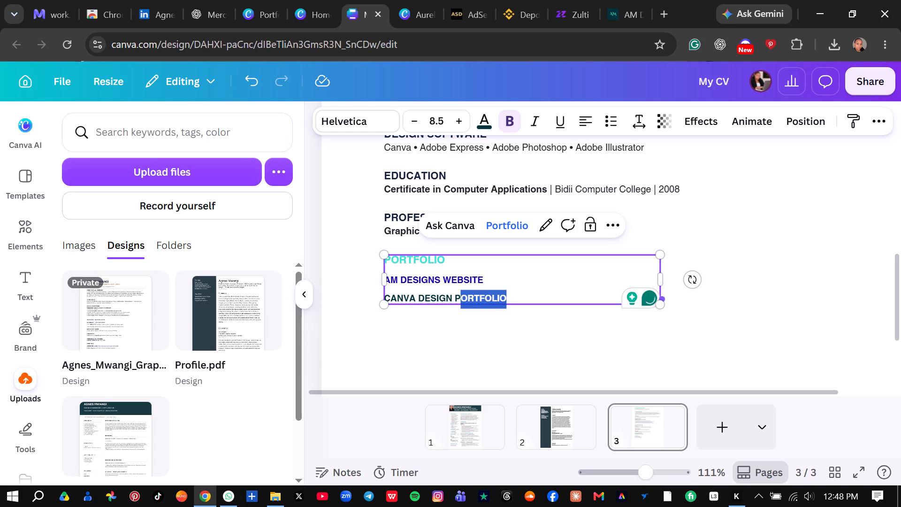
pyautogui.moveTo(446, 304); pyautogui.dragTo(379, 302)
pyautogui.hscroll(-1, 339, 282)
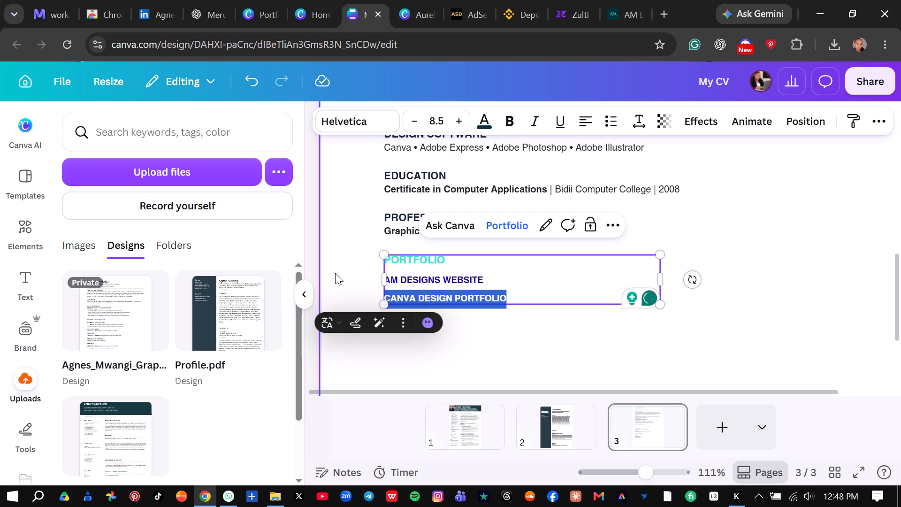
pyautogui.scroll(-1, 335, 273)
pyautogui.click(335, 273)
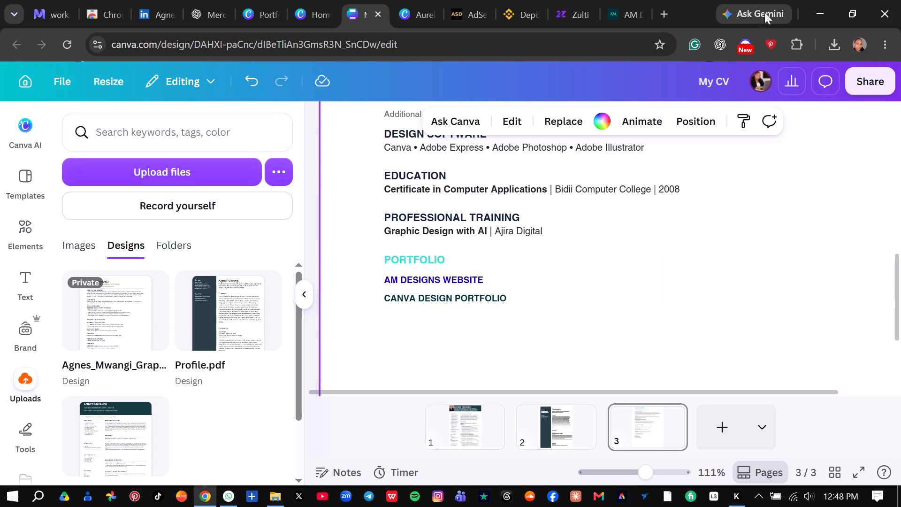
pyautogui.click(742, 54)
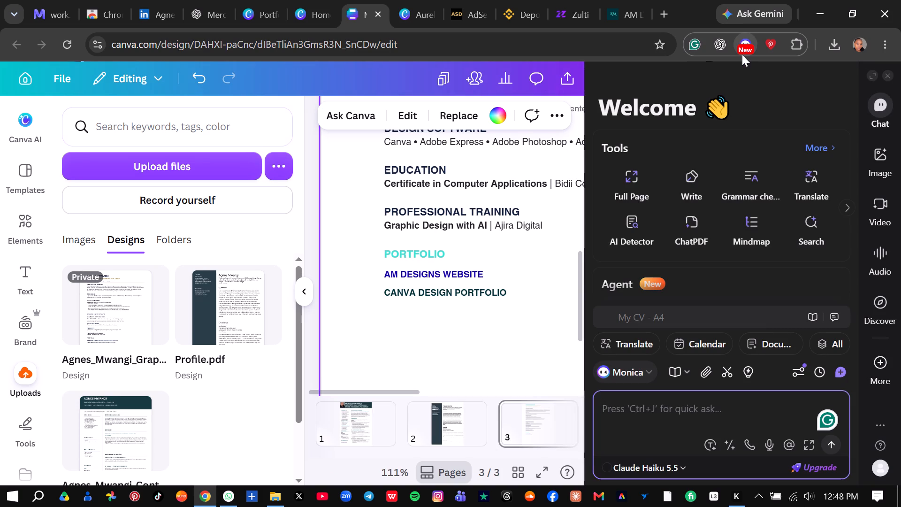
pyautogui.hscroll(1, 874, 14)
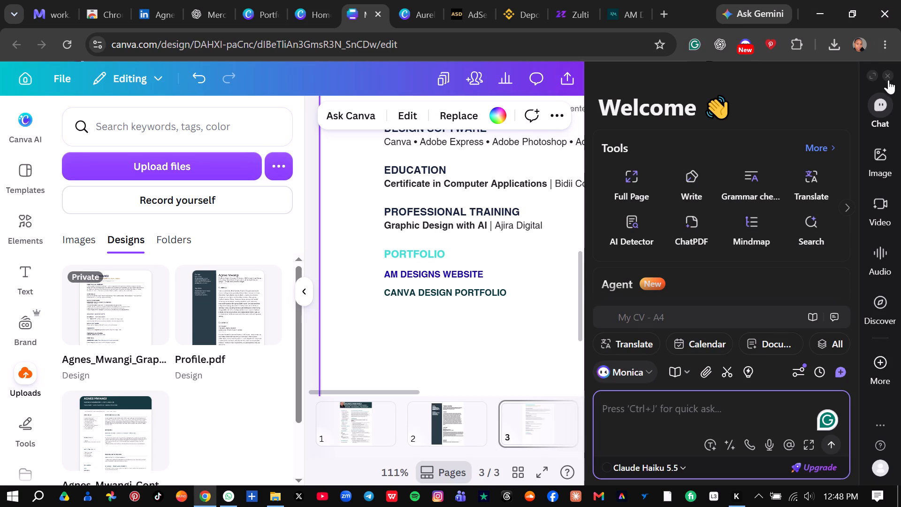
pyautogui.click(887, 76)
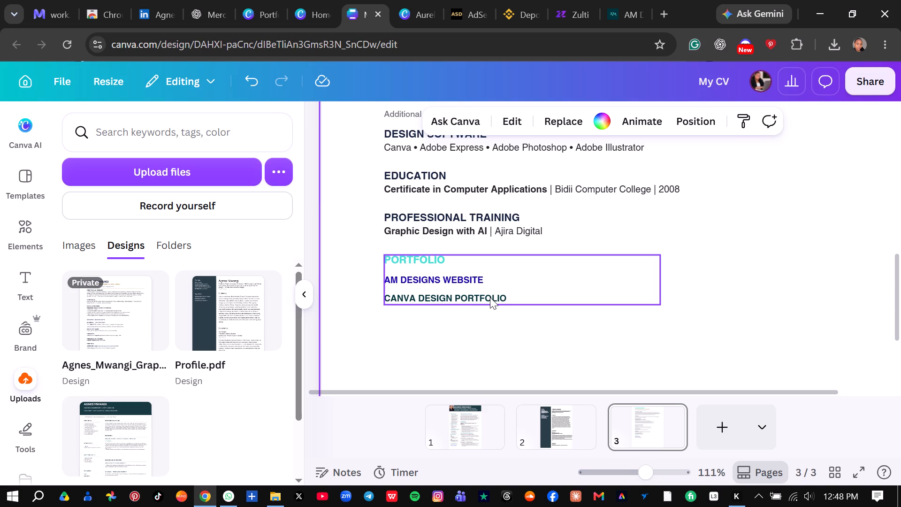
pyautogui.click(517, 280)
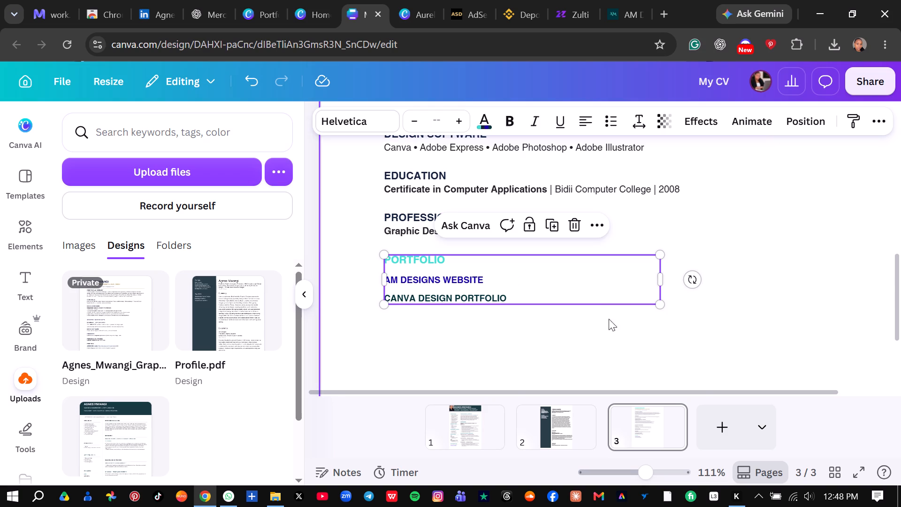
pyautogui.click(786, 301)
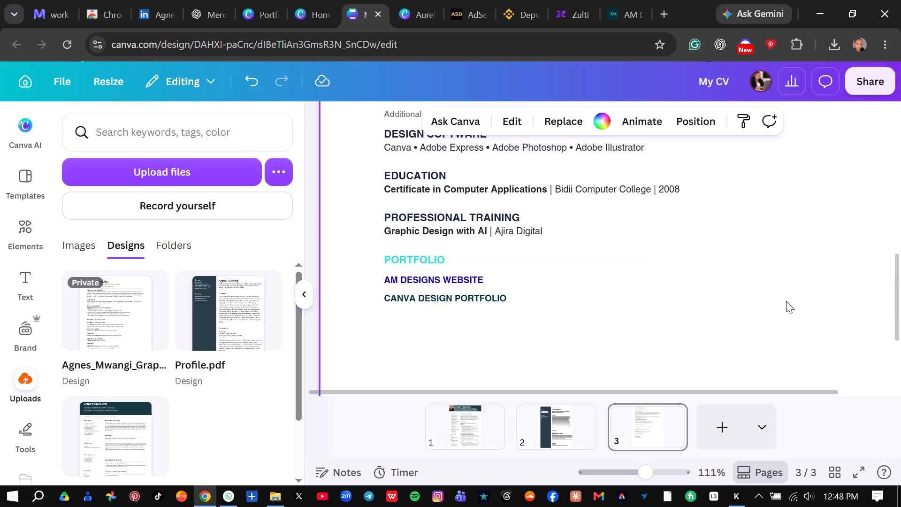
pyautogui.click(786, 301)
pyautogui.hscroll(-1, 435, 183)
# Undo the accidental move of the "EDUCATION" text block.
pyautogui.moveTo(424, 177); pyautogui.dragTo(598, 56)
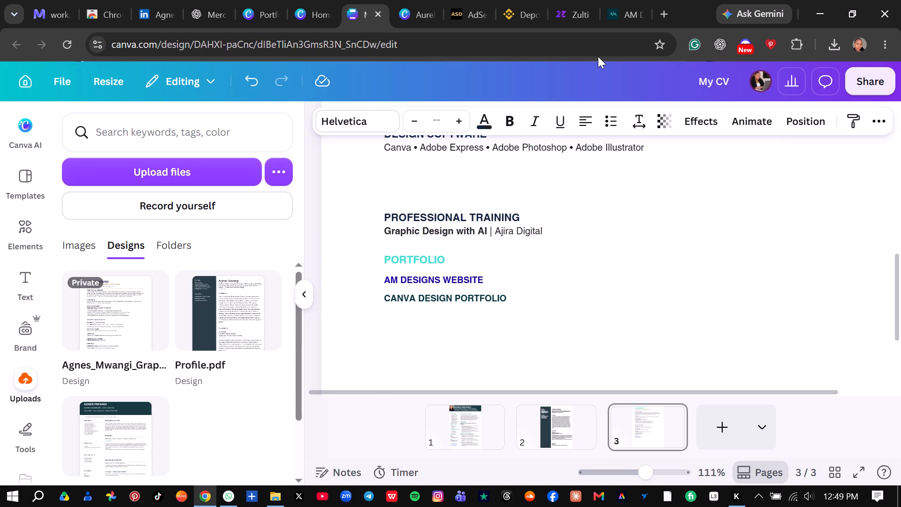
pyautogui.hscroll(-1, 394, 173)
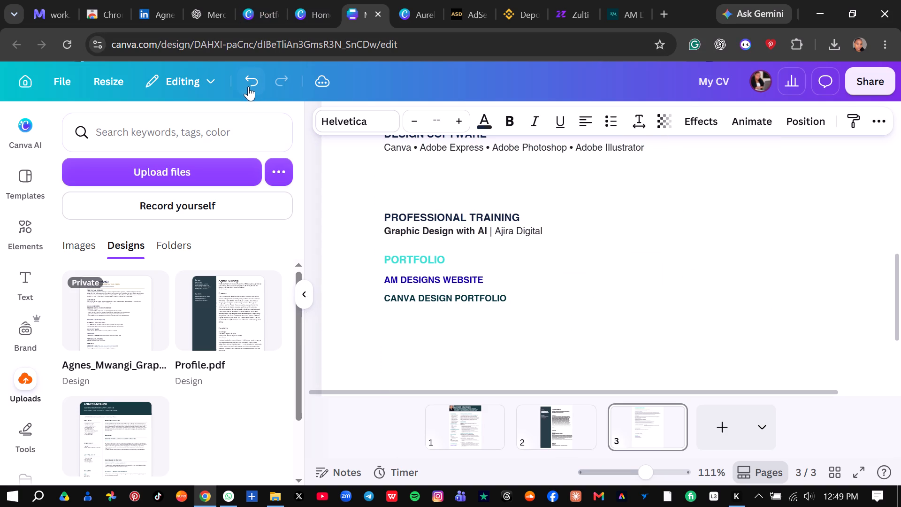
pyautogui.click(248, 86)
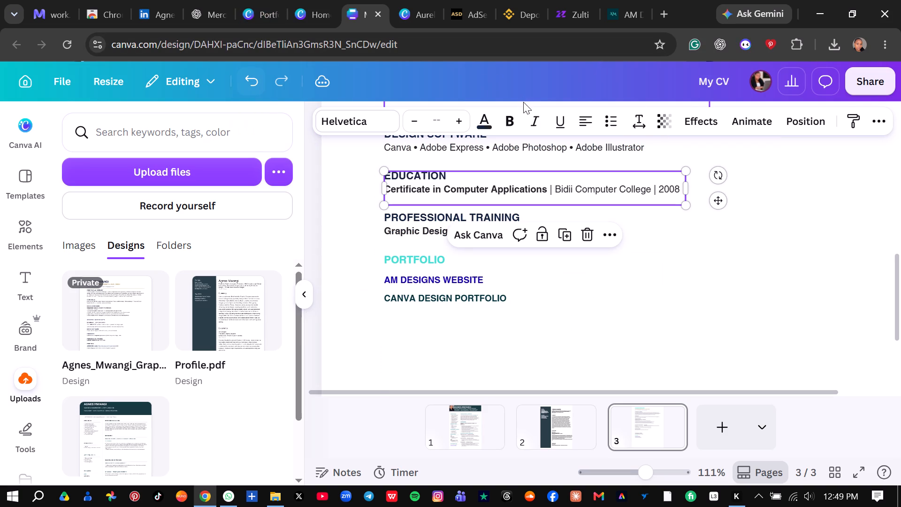
# Remove the "Monica: All-In-One AI Assist & Smartest AI Agent" extension from Chrome.
pyautogui.click(802, 51)
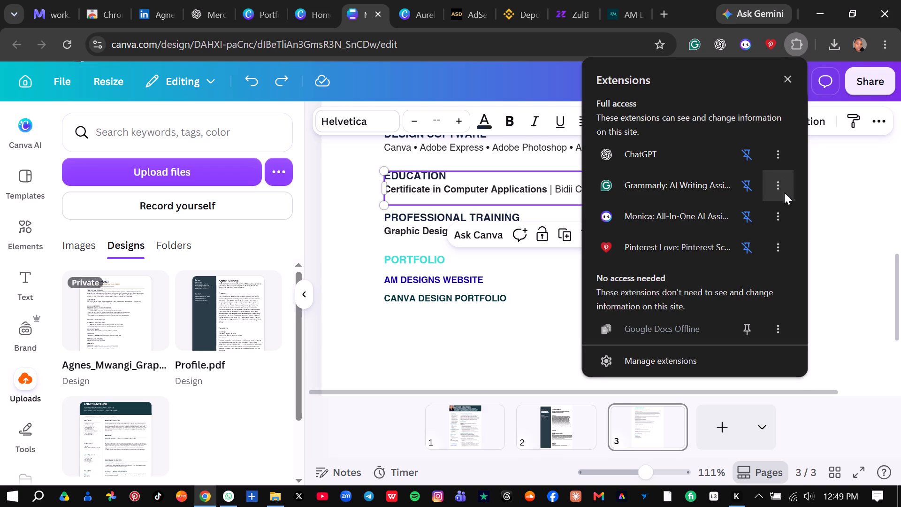
pyautogui.click(774, 215)
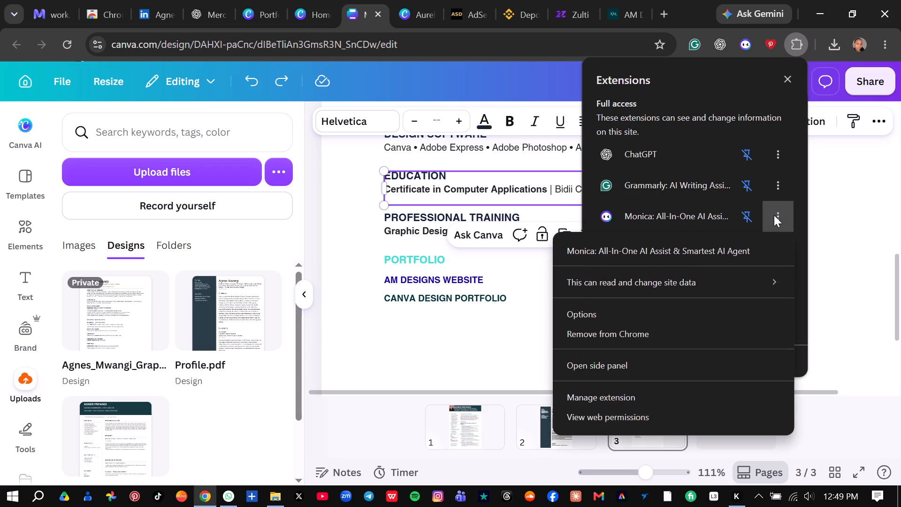
pyautogui.click(644, 333)
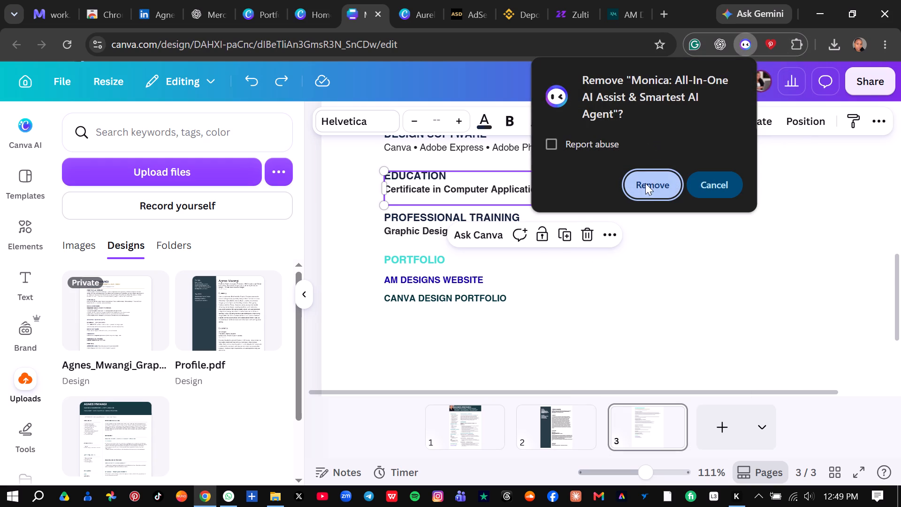
pyautogui.click(643, 188)
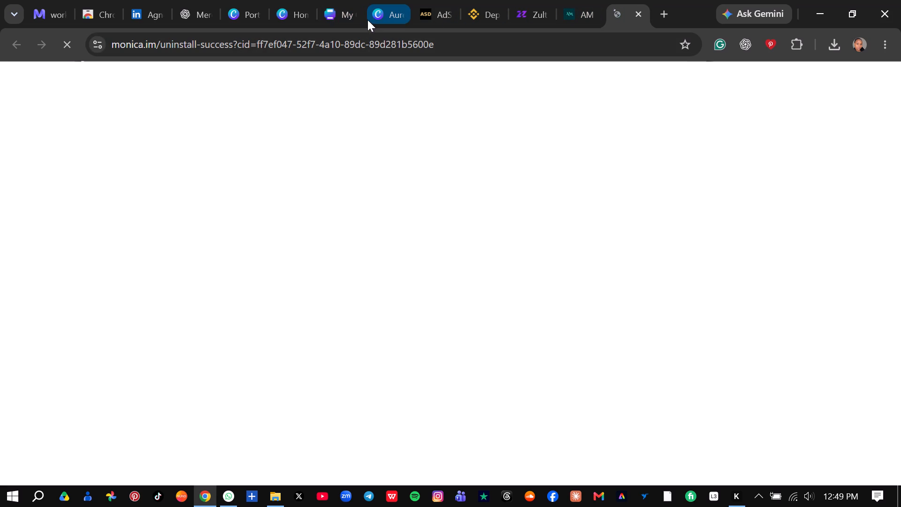
# Back in the "My CV" design, set the "CANVA DESIGN PORTFOLIO" link's text color to the dark blue already among the design's text colors.
pyautogui.click(345, 20)
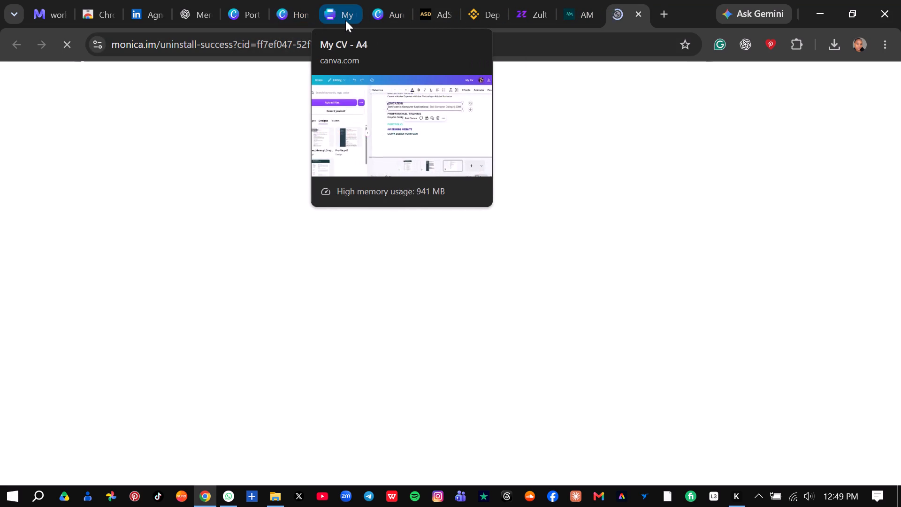
pyautogui.click(495, 289)
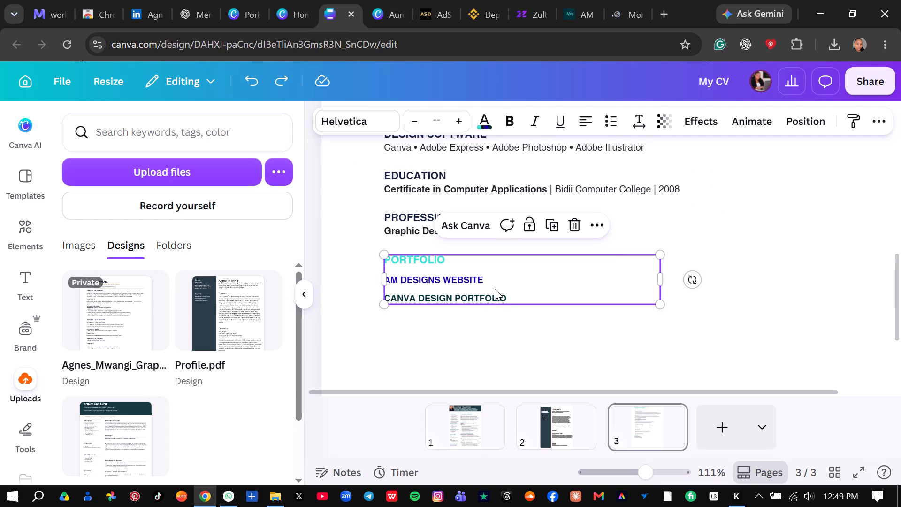
pyautogui.tripleClick(511, 296)
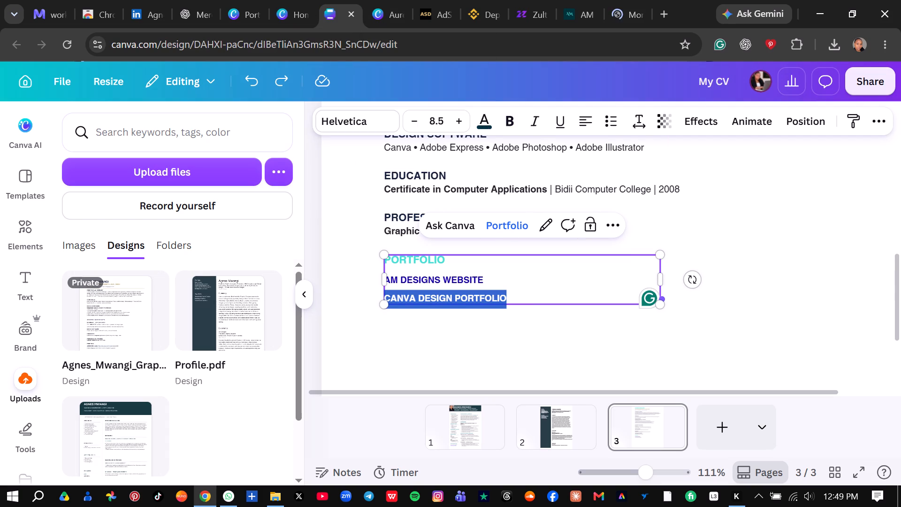
pyautogui.click(486, 117)
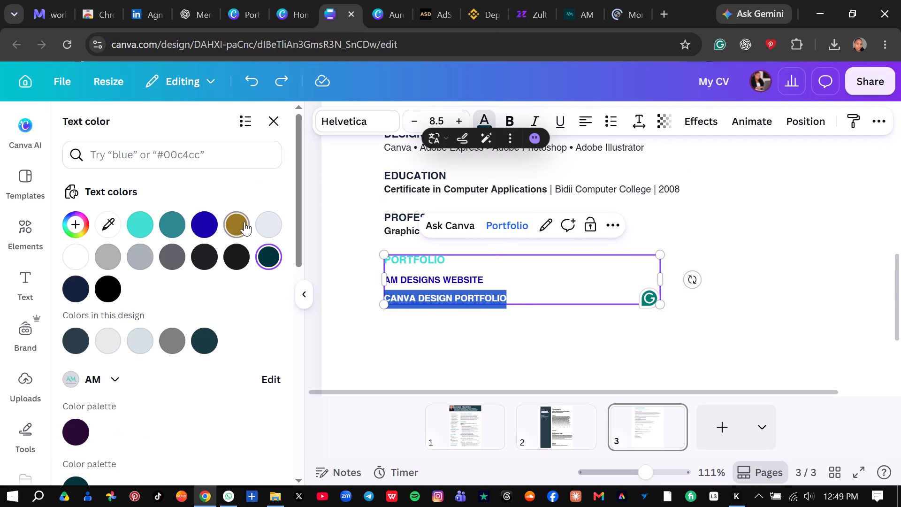
pyautogui.click(205, 222)
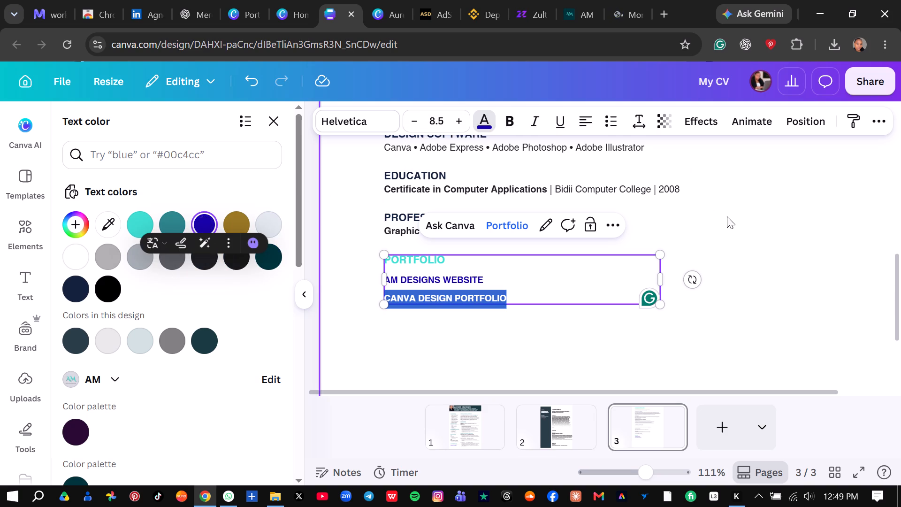
pyautogui.click(746, 227)
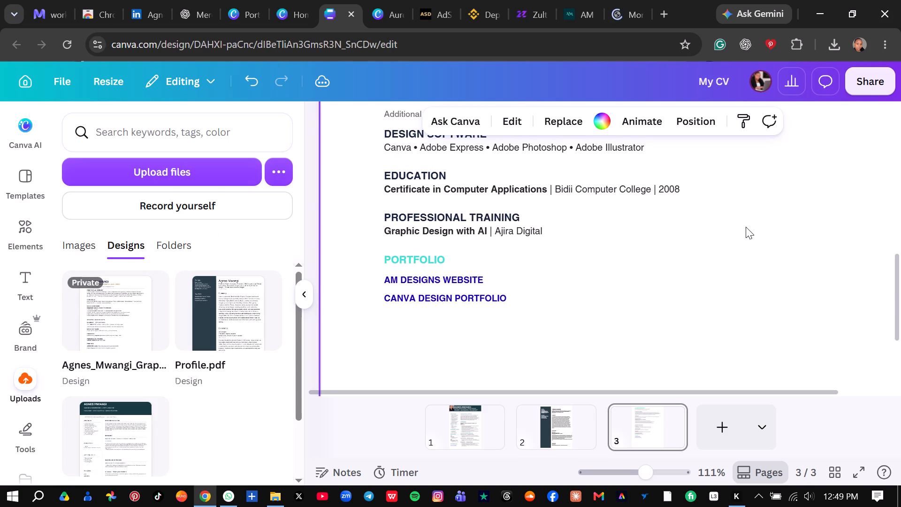
# Set the text color of the whole "PROFESSIONAL TRAINING" block to the AM kit's dark teal, #00343d.
pyautogui.click(469, 218)
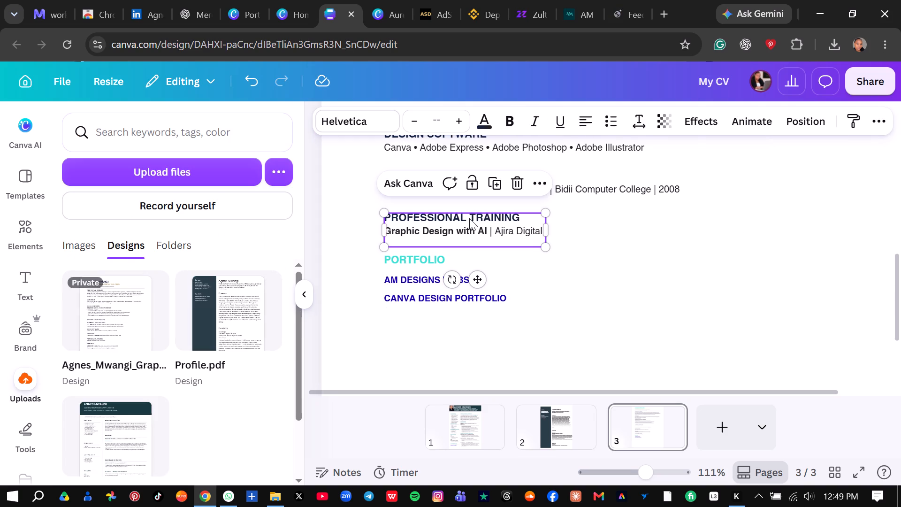
pyautogui.click(483, 116)
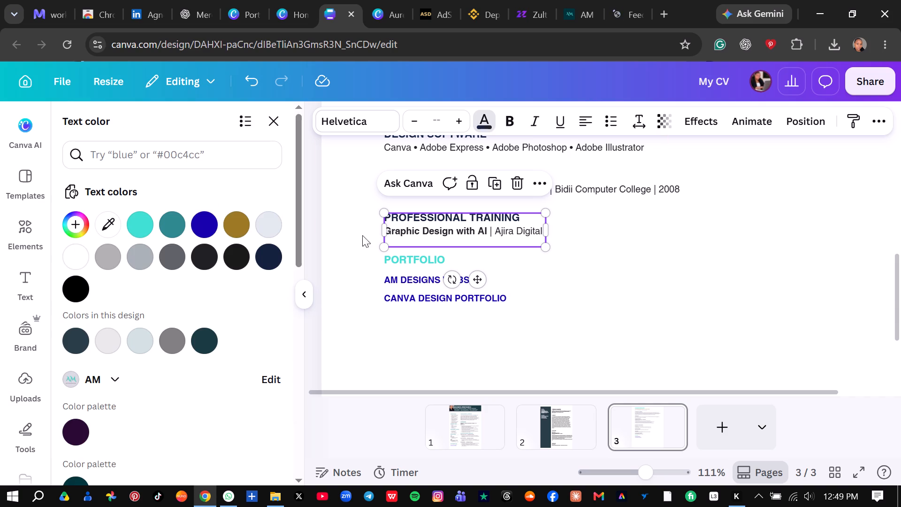
pyautogui.moveTo(301, 211); pyautogui.dragTo(300, 265)
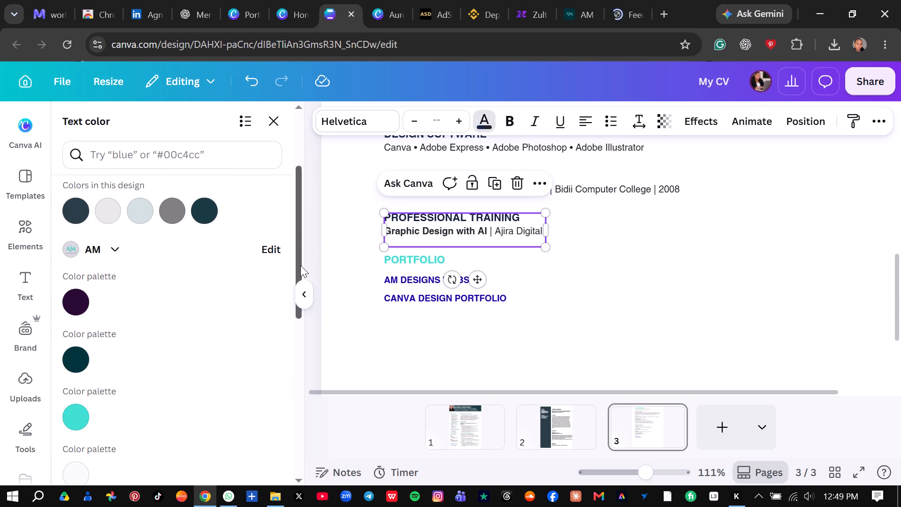
pyautogui.moveTo(300, 265); pyautogui.dragTo(300, 266)
pyautogui.click(74, 415)
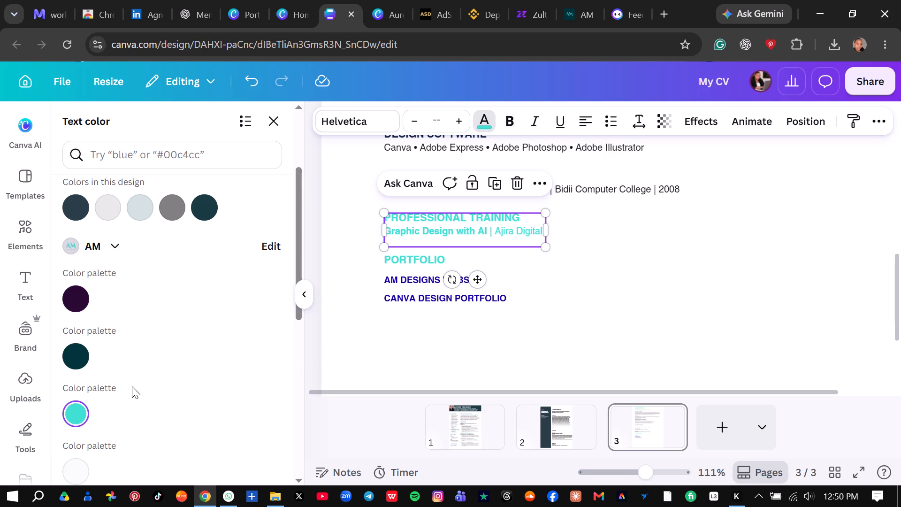
pyautogui.click(77, 359)
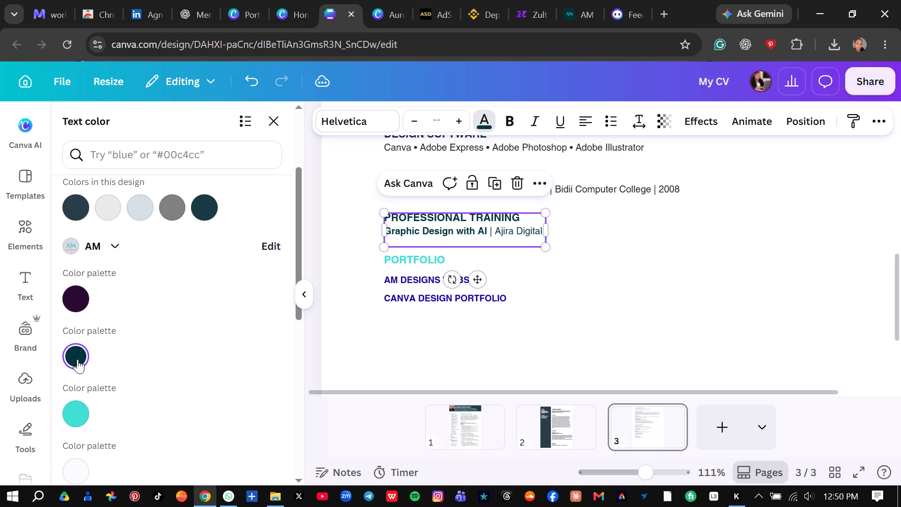
# Set the text color of the whole "EDUCATION" block to the AM kit's dark teal, #00343d.
pyautogui.click(591, 181)
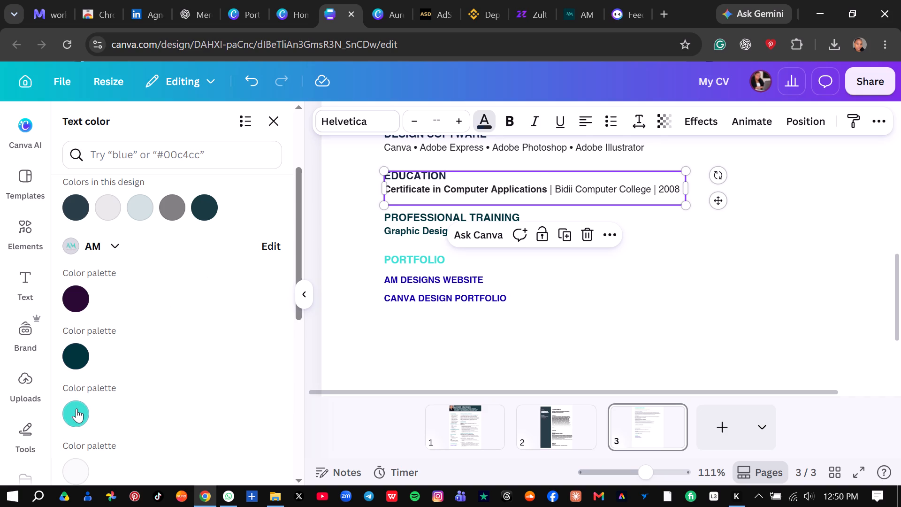
pyautogui.click(70, 362)
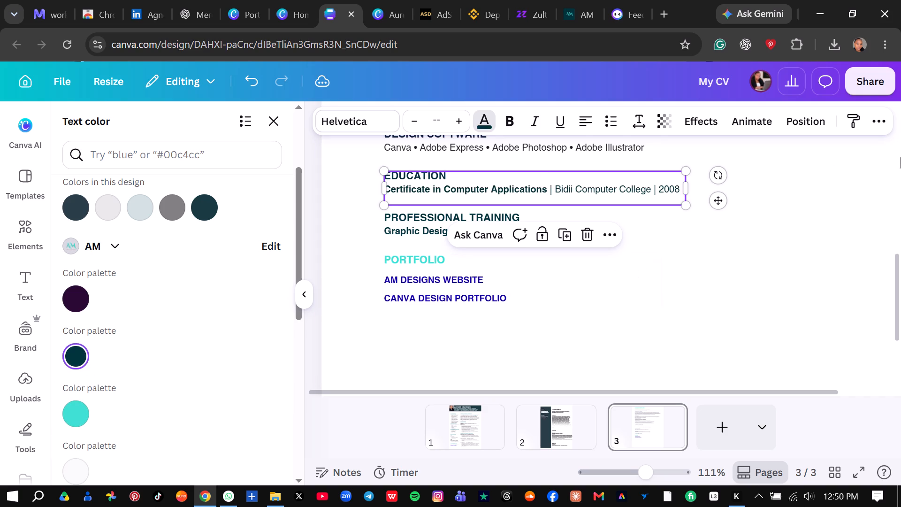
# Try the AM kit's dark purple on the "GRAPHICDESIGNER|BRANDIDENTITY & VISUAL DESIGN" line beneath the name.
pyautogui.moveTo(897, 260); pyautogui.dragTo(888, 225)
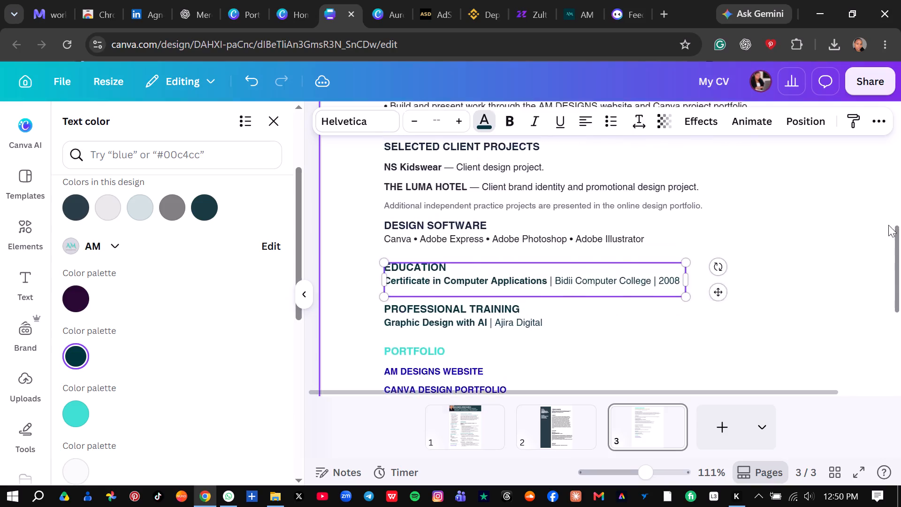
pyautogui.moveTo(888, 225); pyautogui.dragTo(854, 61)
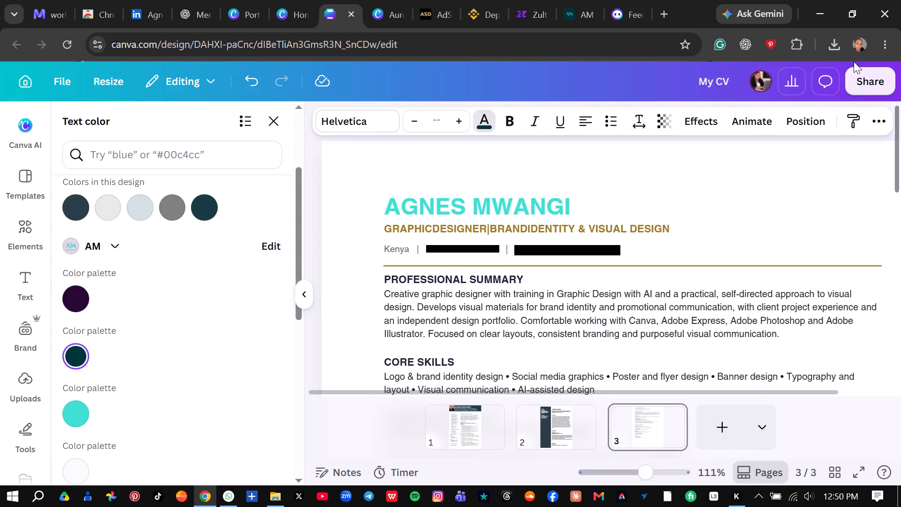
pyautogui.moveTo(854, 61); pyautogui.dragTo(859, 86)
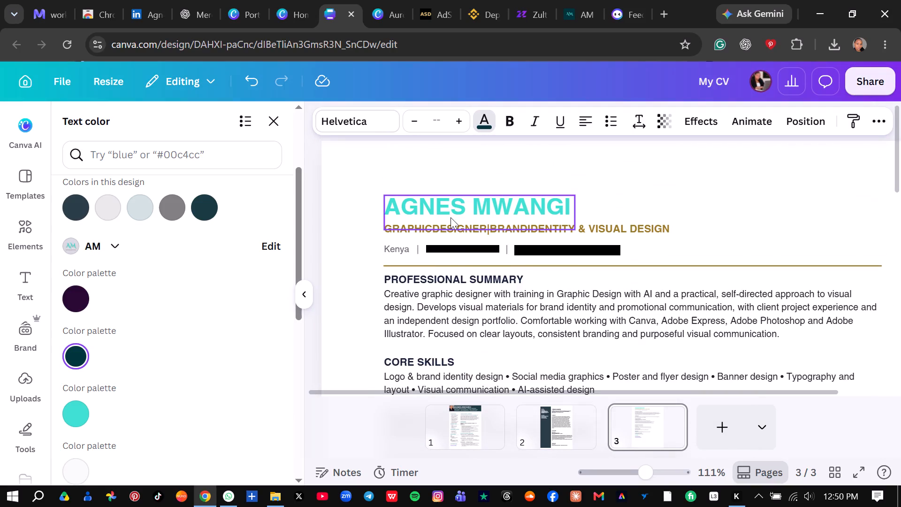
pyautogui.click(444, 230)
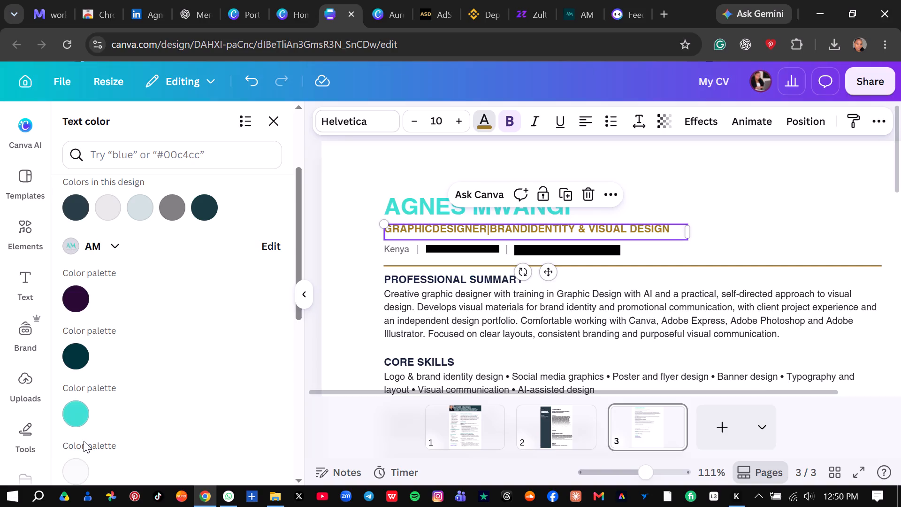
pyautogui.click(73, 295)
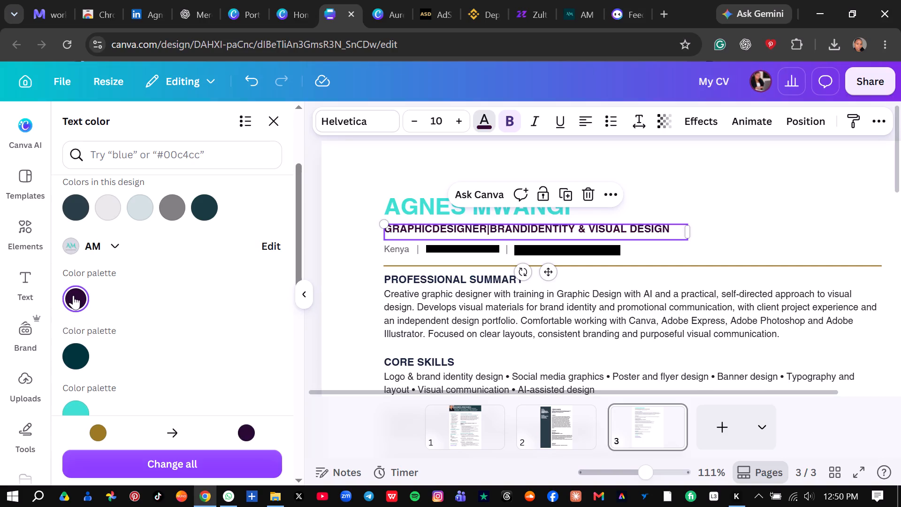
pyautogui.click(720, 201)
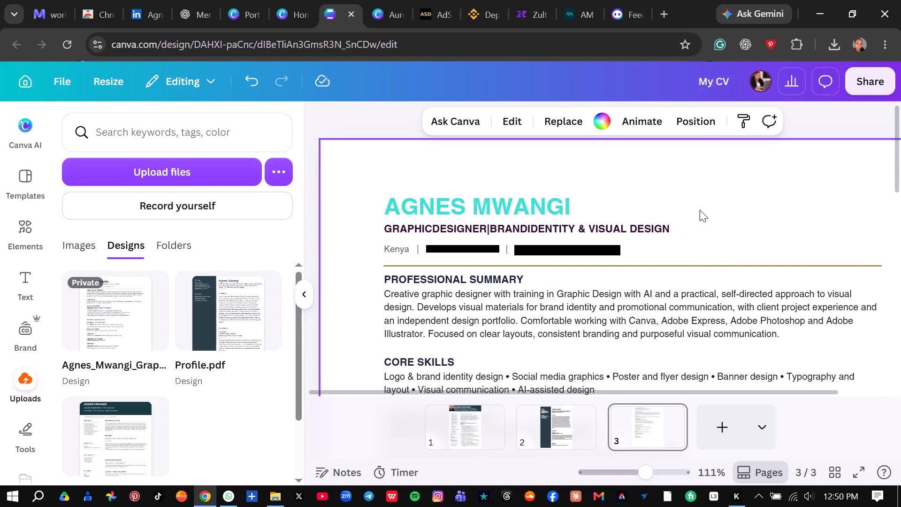
# Try gold, gray azure and light gray on the "GRAPHICDESIGNER|BRANDIDENTITY & VISUAL DESIGN" line, and settle on black, #000000.
pyautogui.click(628, 232)
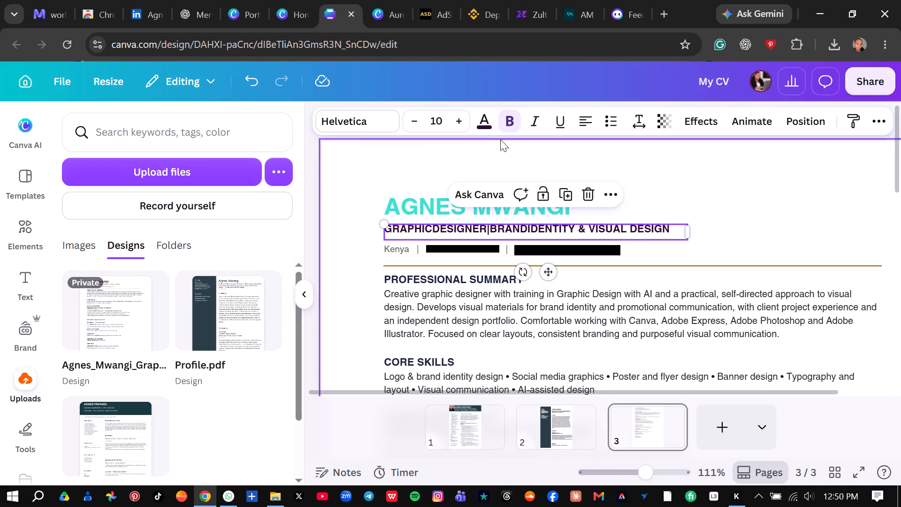
pyautogui.click(490, 124)
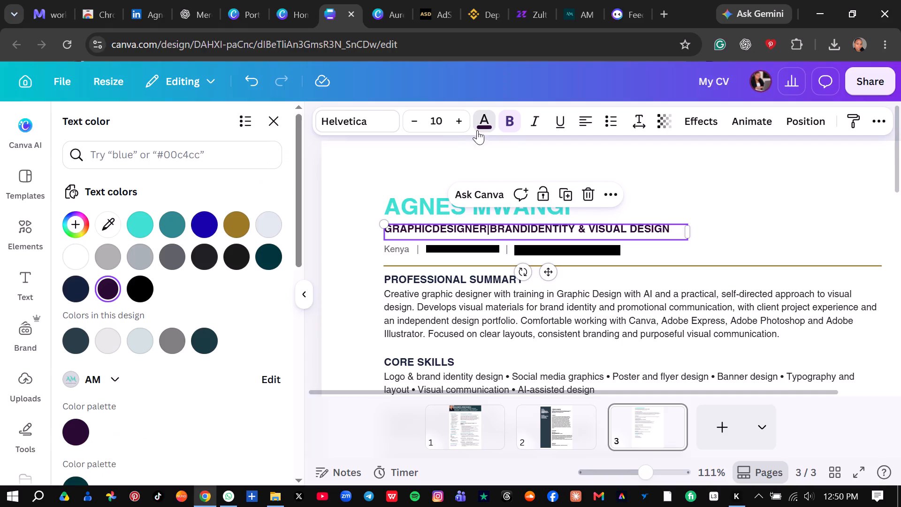
pyautogui.click(233, 226)
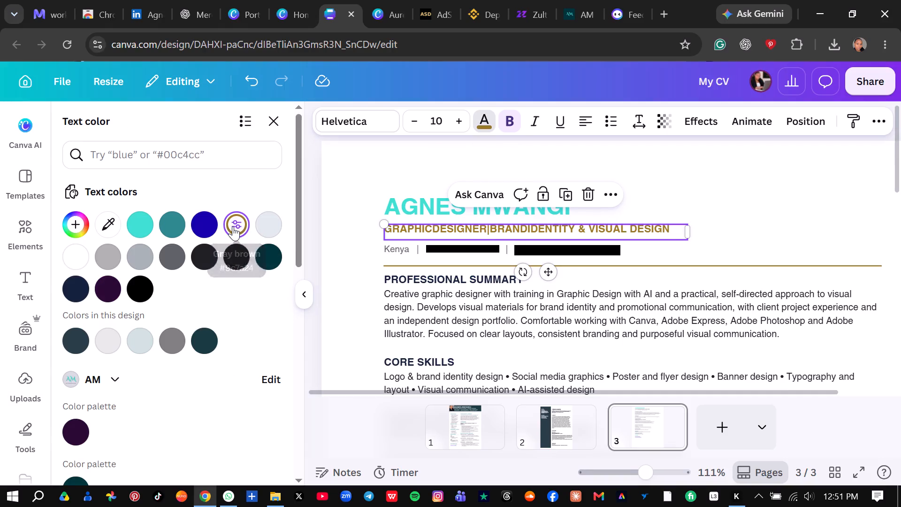
pyautogui.click(149, 262)
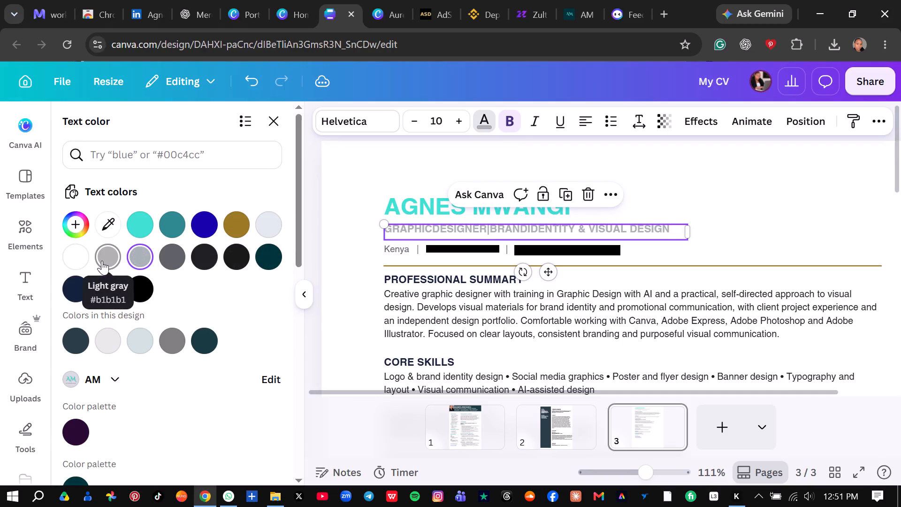
pyautogui.click(102, 261)
pyautogui.click(139, 292)
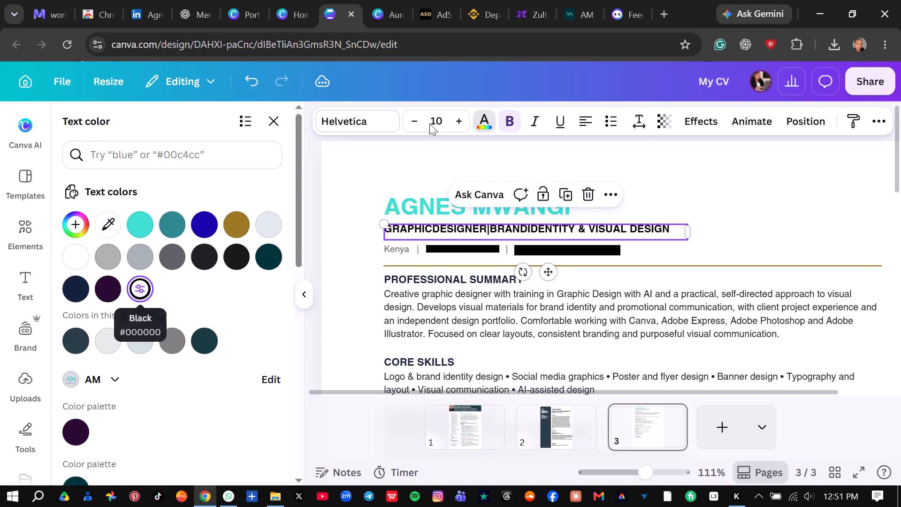
pyautogui.click(687, 190)
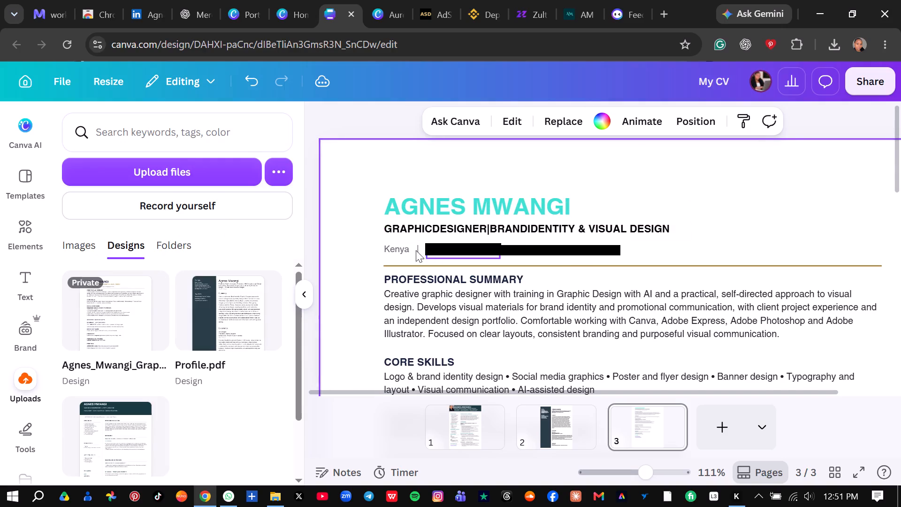
# Set the text color of the location, phone number and e-mail entries in the contact line to black together.
pyautogui.click(396, 248)
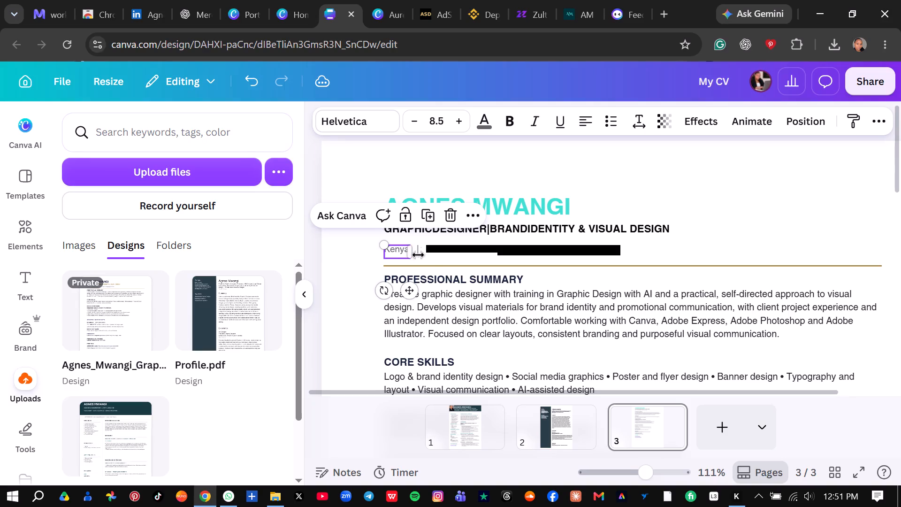
pyautogui.keyDown('shift'); pyautogui.click(441, 246); pyautogui.keyUp('shift')
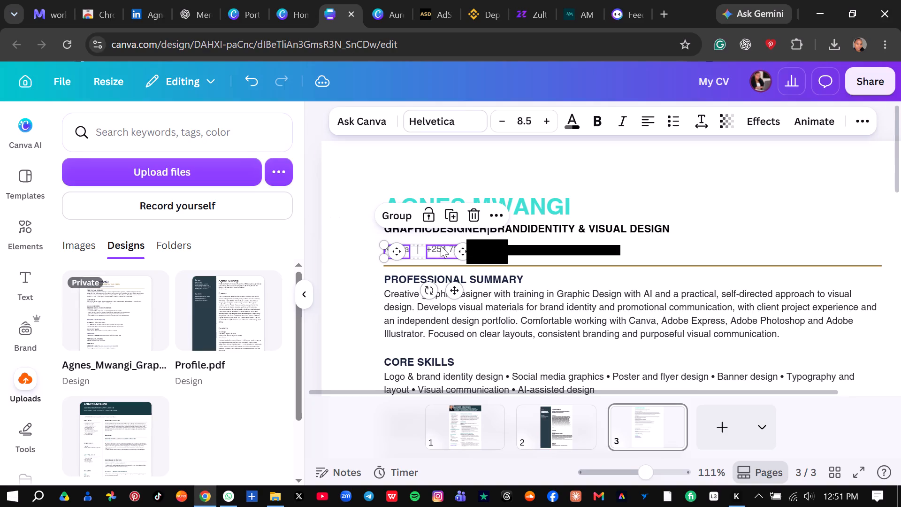
pyautogui.keyDown('shift'); pyautogui.click(542, 248); pyautogui.keyUp('shift')
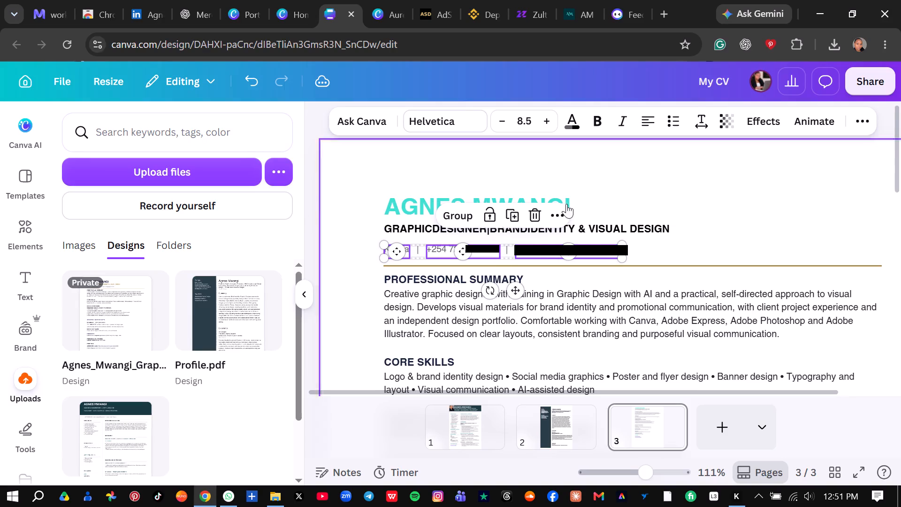
pyautogui.click(574, 125)
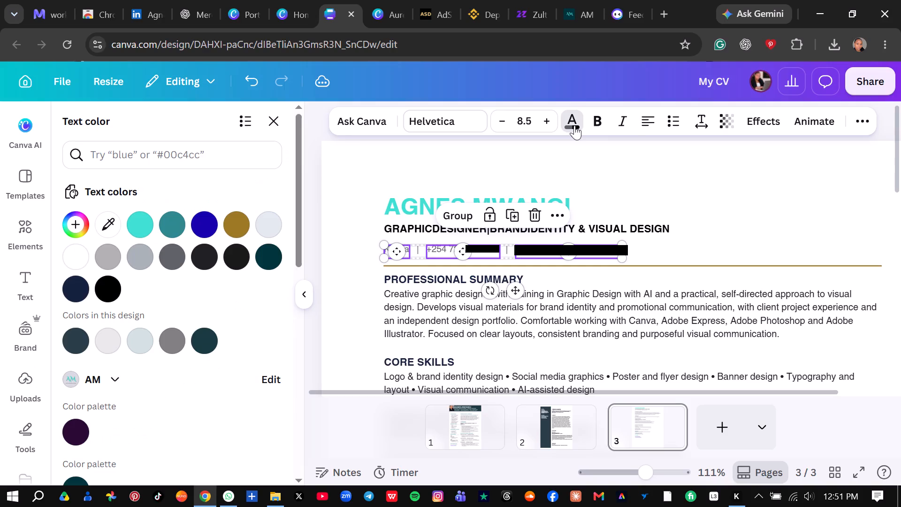
pyautogui.click(109, 290)
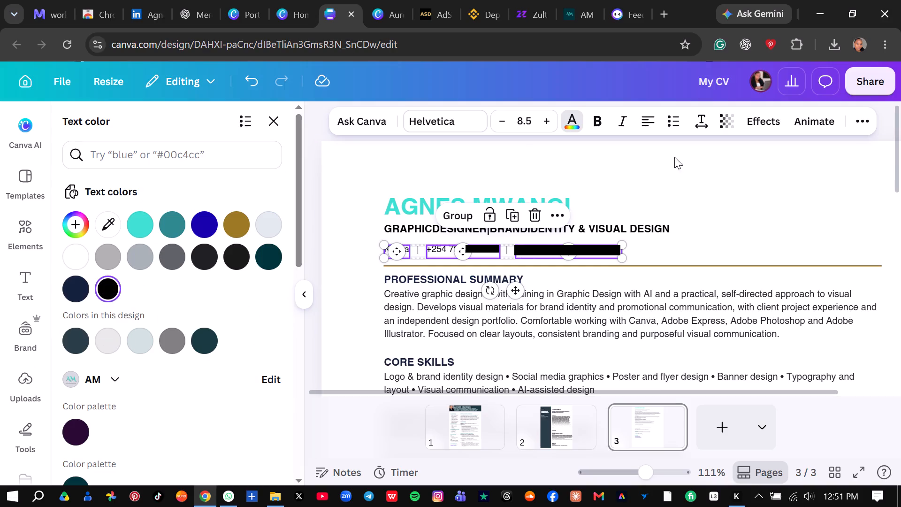
pyautogui.click(719, 165)
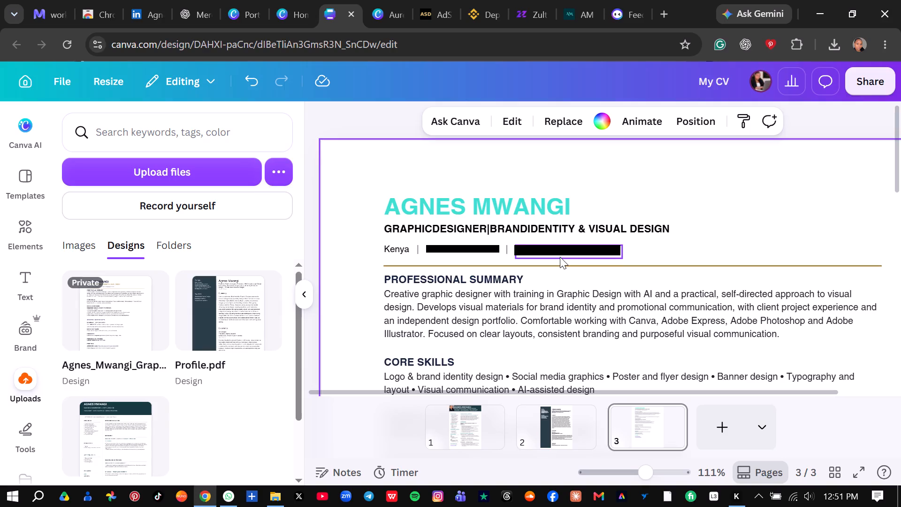
# Recolor the Professional Summary, Core Skills, Design Experience, Selected Client Projects and Design Software blocks together in the AM kit's dark teal, #00343d.
pyautogui.click(483, 280)
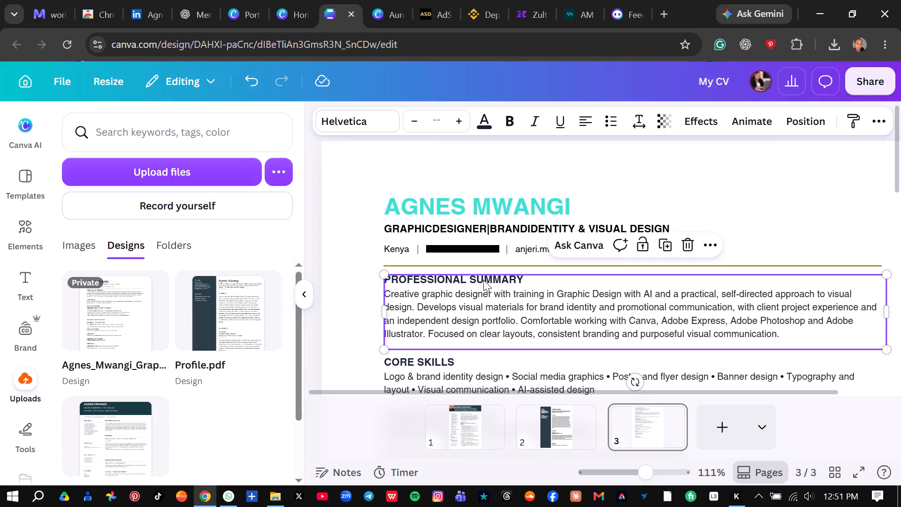
pyautogui.click(482, 123)
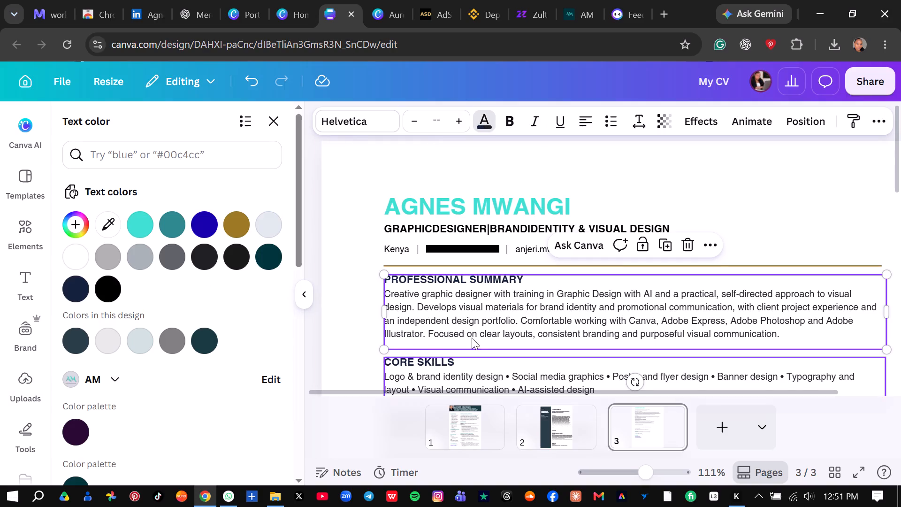
pyautogui.keyDown('shift'); pyautogui.click(467, 367); pyautogui.keyUp('shift')
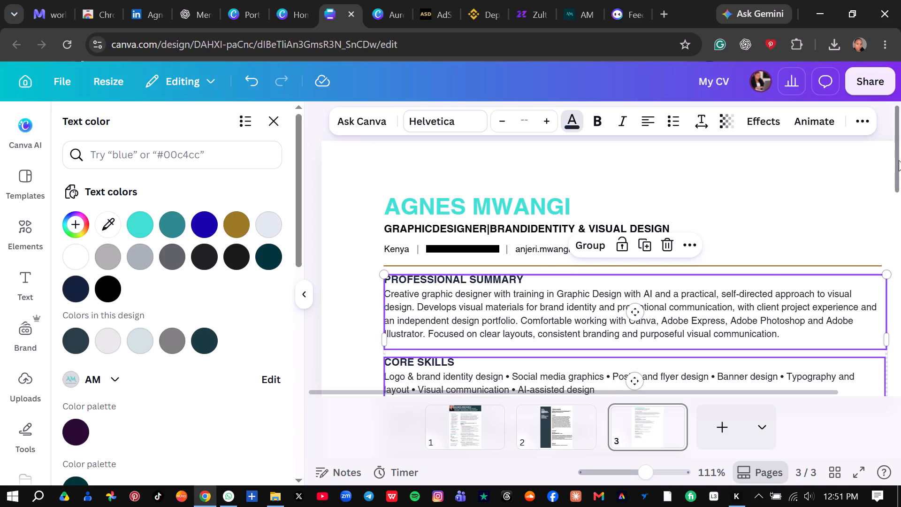
pyautogui.moveTo(899, 160); pyautogui.dragTo(900, 223)
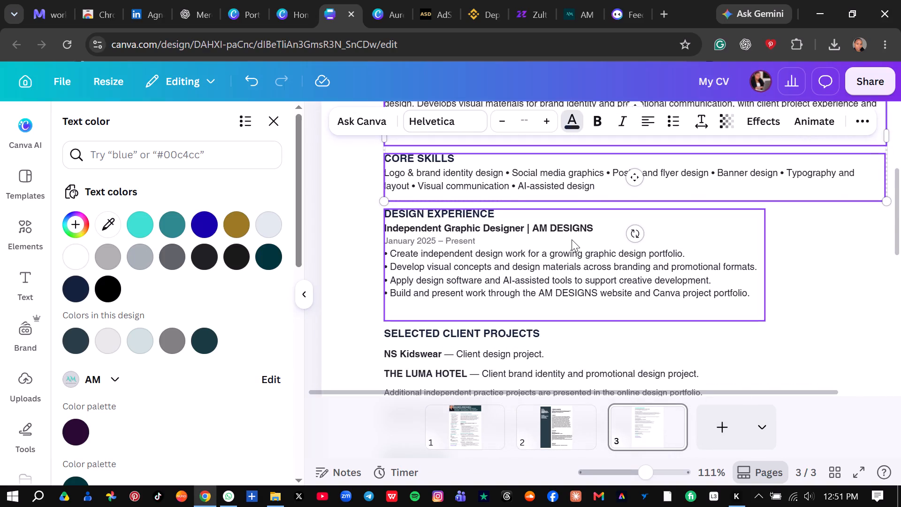
pyautogui.keyDown('shift'); pyautogui.click(543, 237); pyautogui.keyUp('shift')
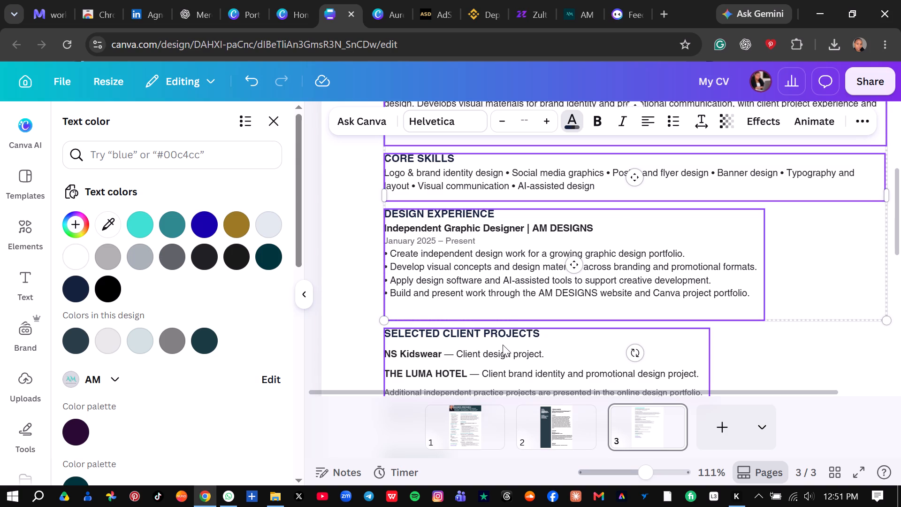
pyautogui.keyDown('shift'); pyautogui.click(503, 345); pyautogui.keyUp('shift')
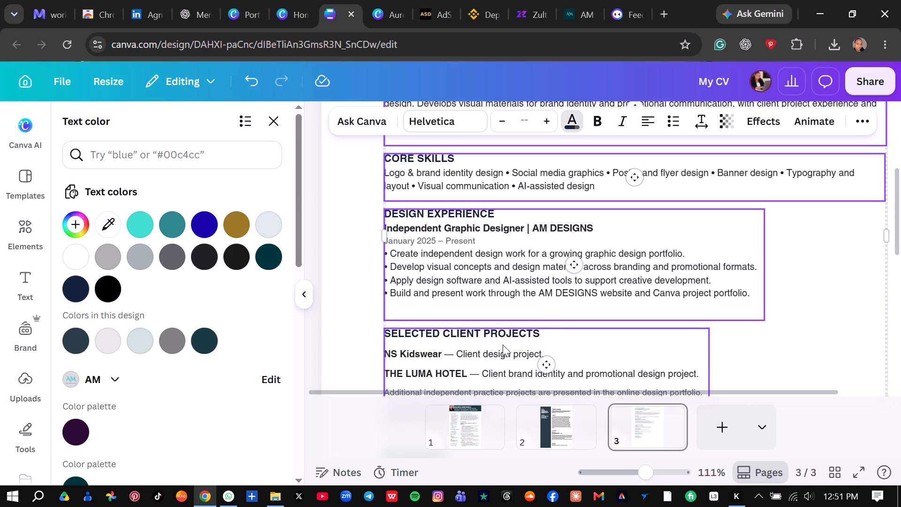
pyautogui.moveTo(899, 171); pyautogui.dragTo(900, 211)
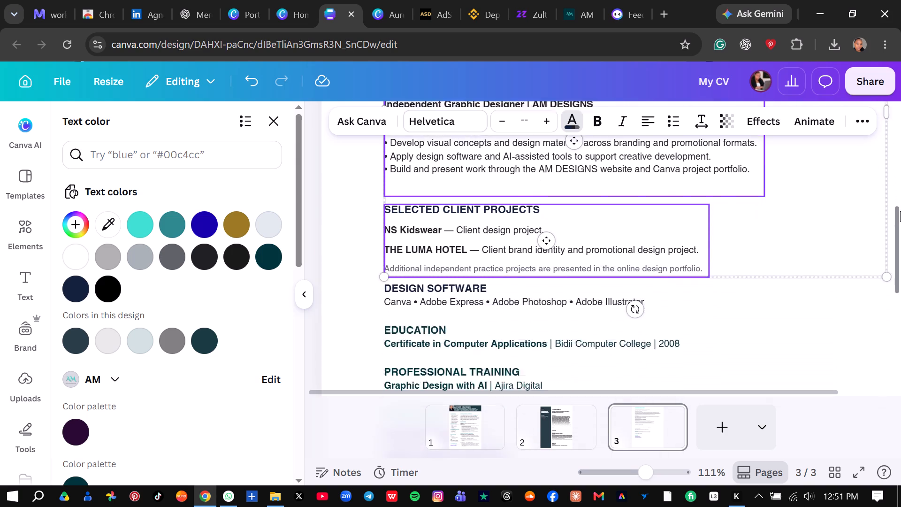
pyautogui.moveTo(900, 211); pyautogui.dragTo(900, 224)
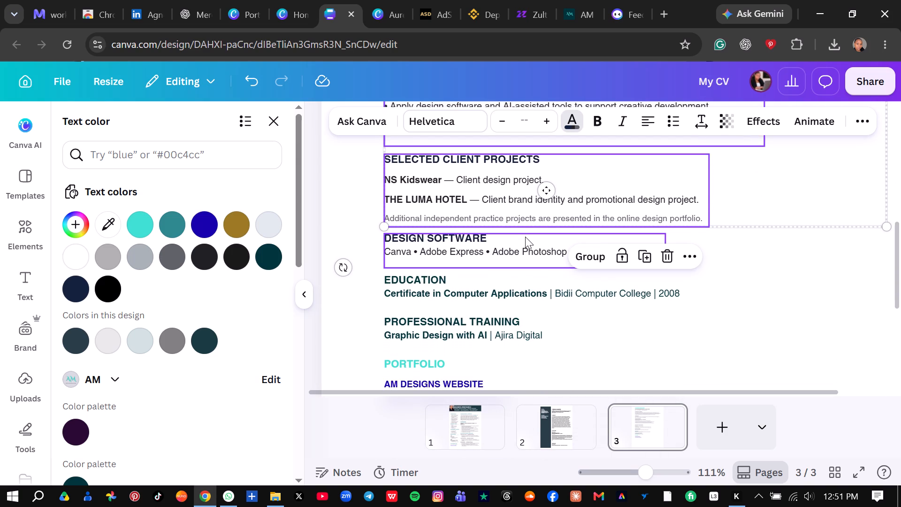
pyautogui.keyDown('shift'); pyautogui.click(505, 243); pyautogui.keyUp('shift')
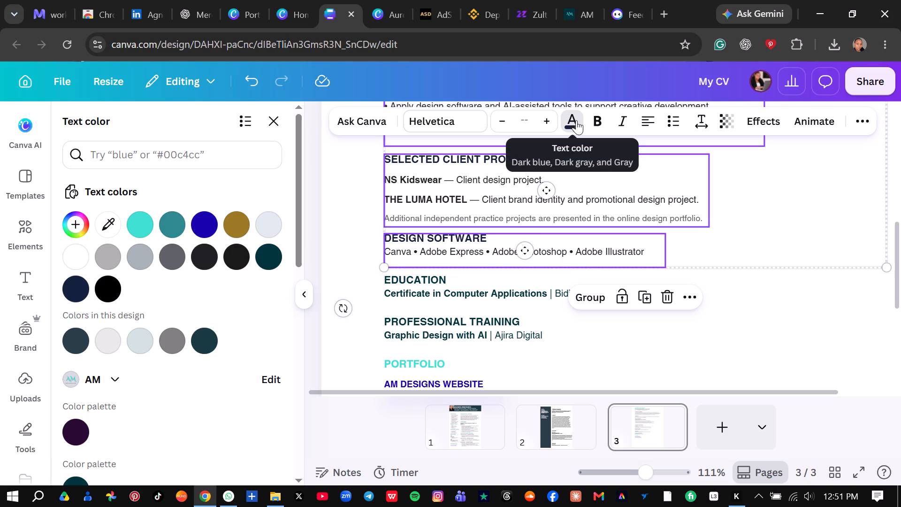
pyautogui.click(76, 478)
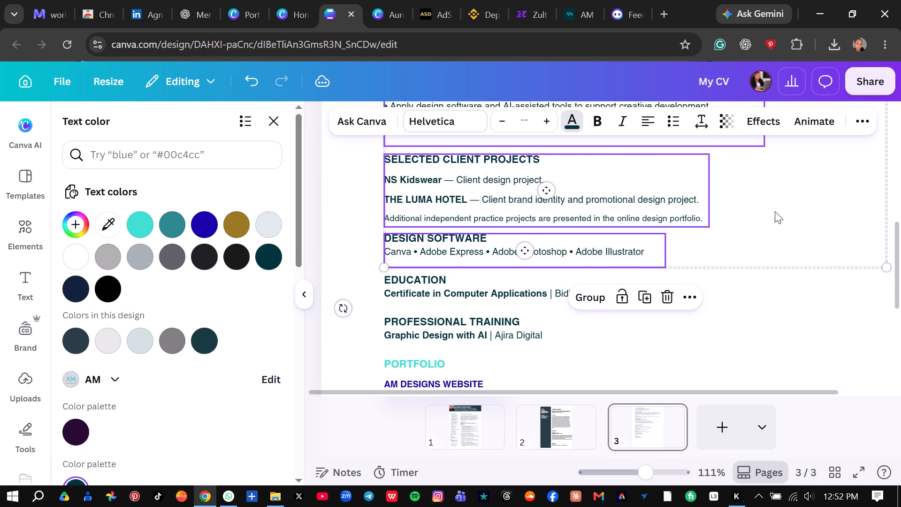
pyautogui.click(837, 321)
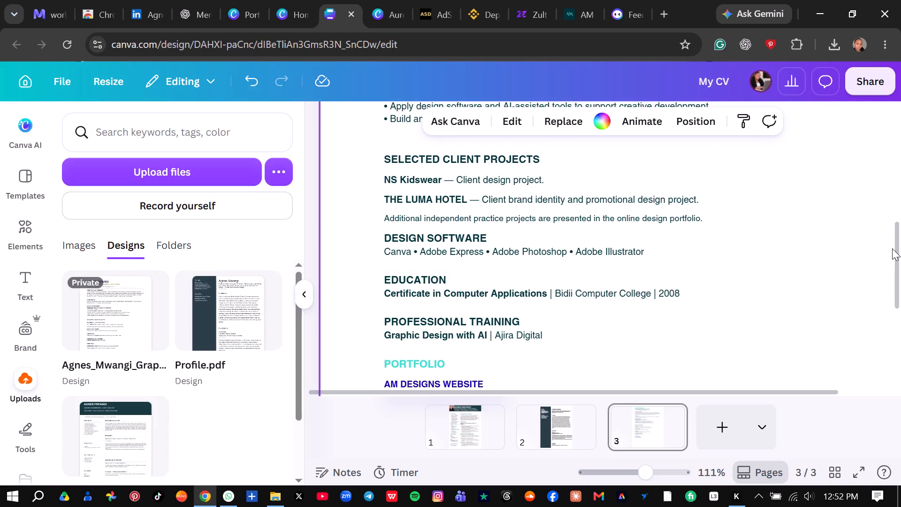
# Recolor the "PORTFOLIO" heading above the website and design portfolio links in the dark teal used by the other section headings.
pyautogui.moveTo(895, 248); pyautogui.dragTo(885, 112)
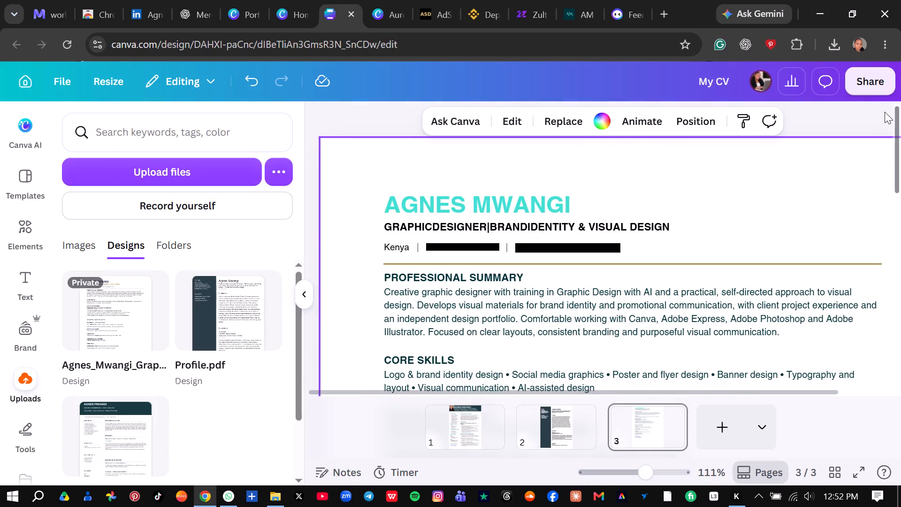
pyautogui.moveTo(885, 112); pyautogui.dragTo(896, 238)
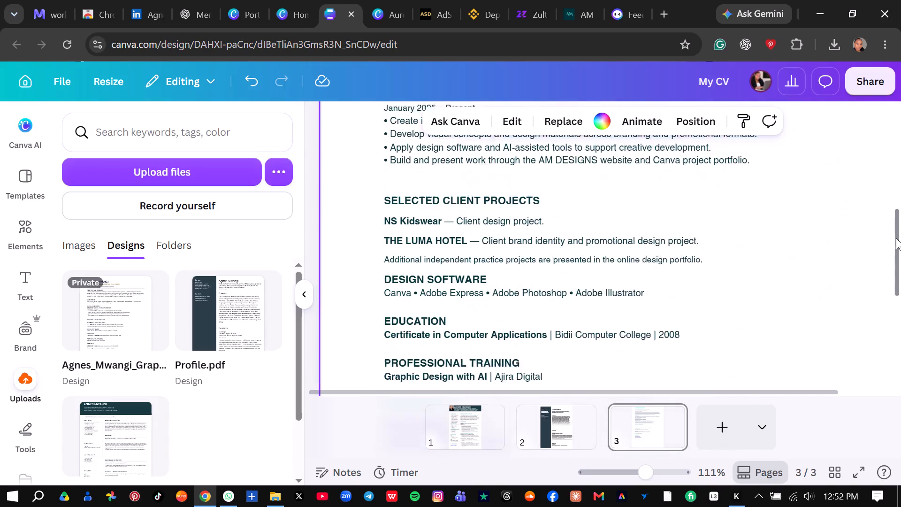
pyautogui.moveTo(896, 238); pyautogui.dragTo(897, 274)
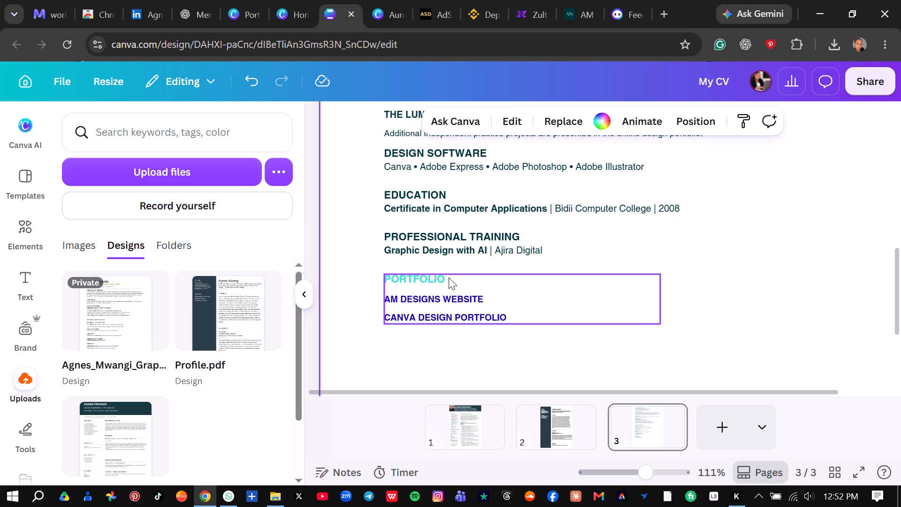
pyautogui.click(435, 277)
pyautogui.click(435, 277)
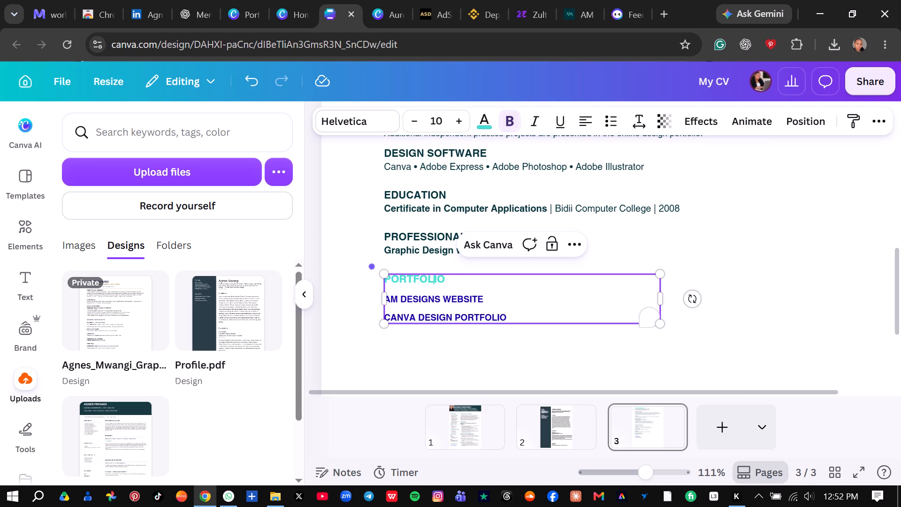
pyautogui.moveTo(450, 277); pyautogui.dragTo(386, 279)
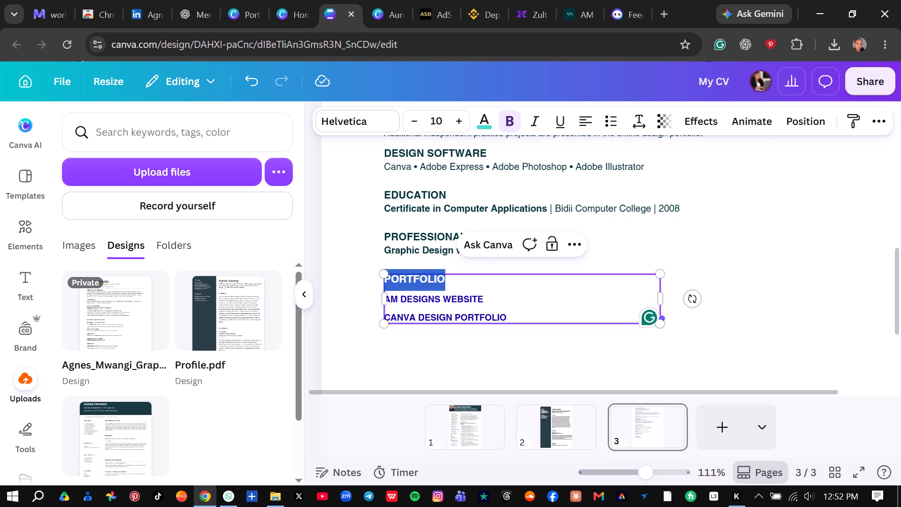
pyautogui.moveTo(386, 279); pyautogui.dragTo(385, 279)
pyautogui.click(481, 120)
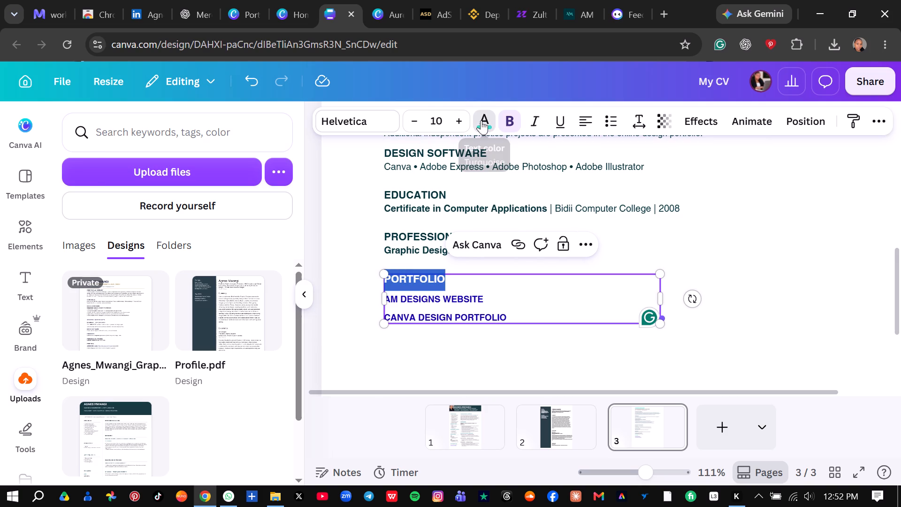
pyautogui.click(74, 478)
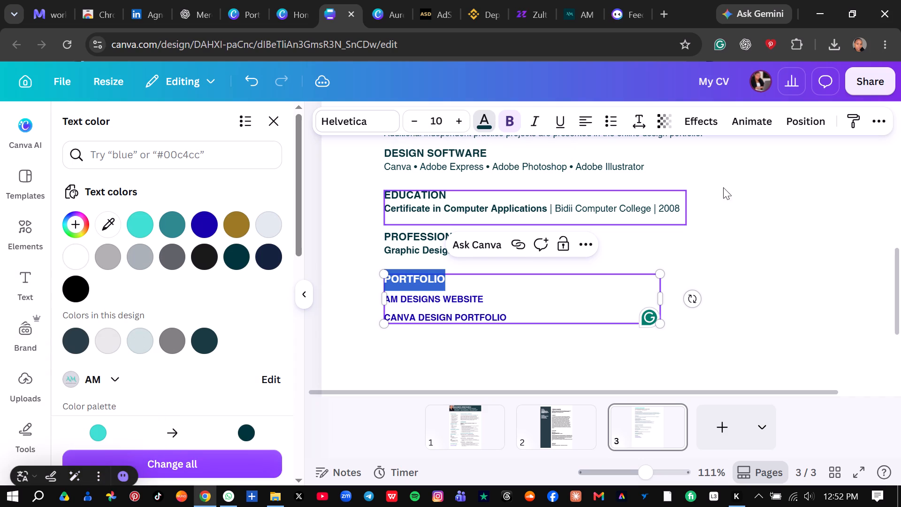
pyautogui.click(795, 207)
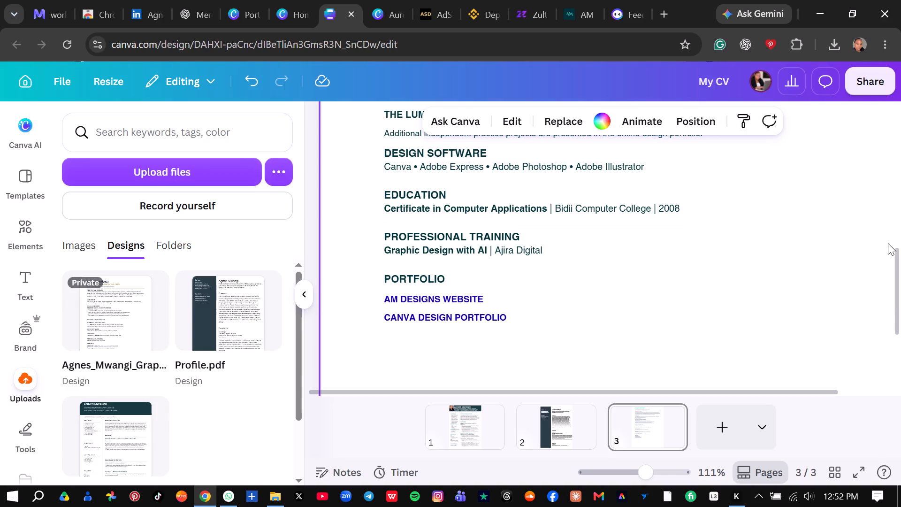
# Insert "Founder of" before "AM DESIGNS" in the Independent Graphic Designer line of the Design Experience block.
pyautogui.moveTo(896, 257); pyautogui.dragTo(880, 134)
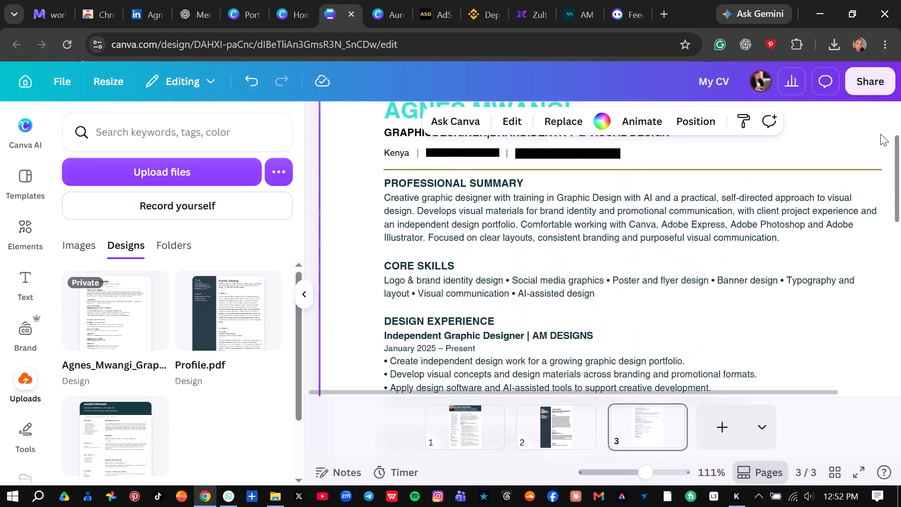
pyautogui.moveTo(880, 134); pyautogui.dragTo(888, 159)
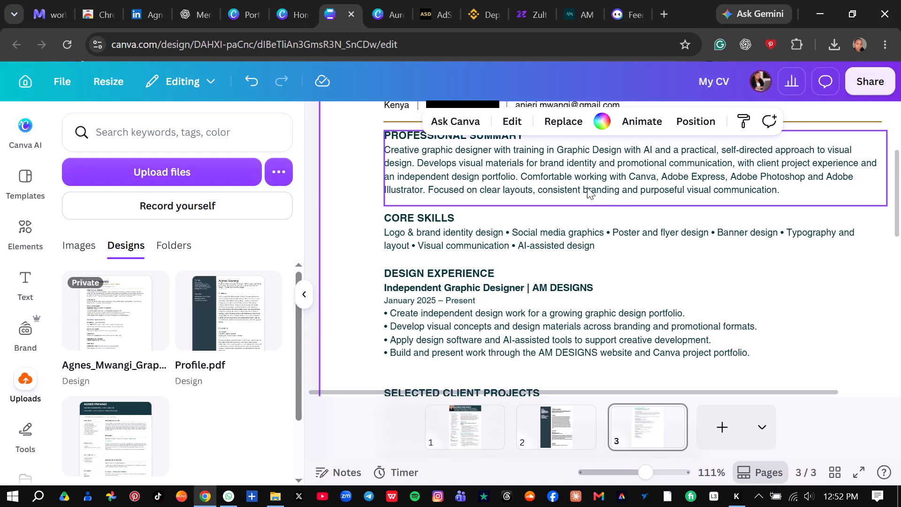
pyautogui.click(536, 285)
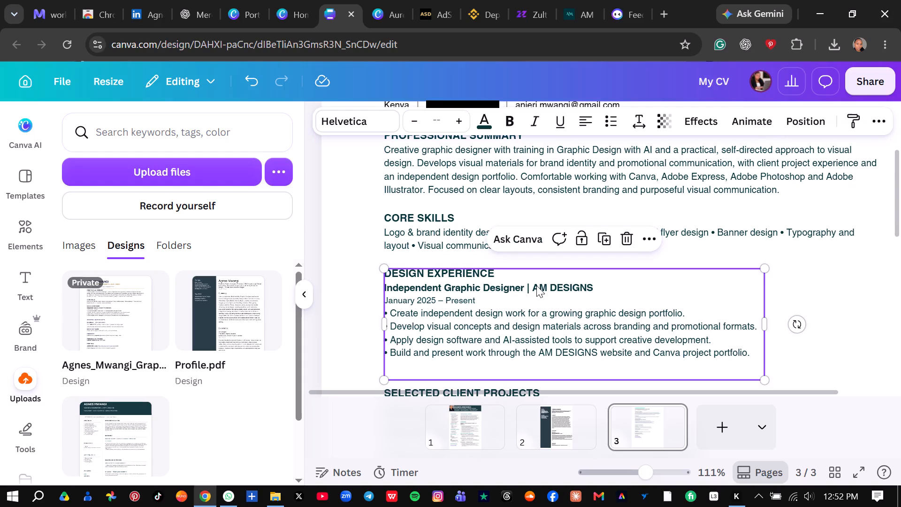
pyautogui.click(536, 285)
pyautogui.click(534, 285)
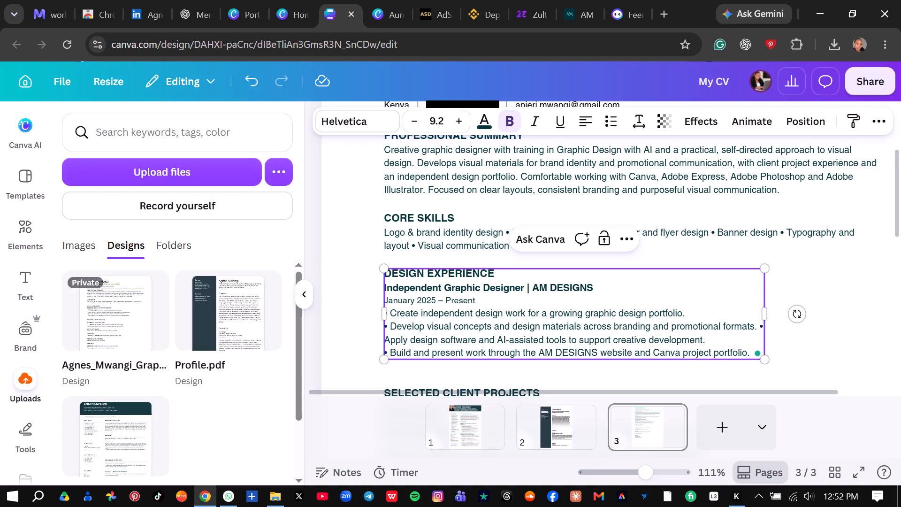
pyautogui.press('f')
pyautogui.write('ounder')
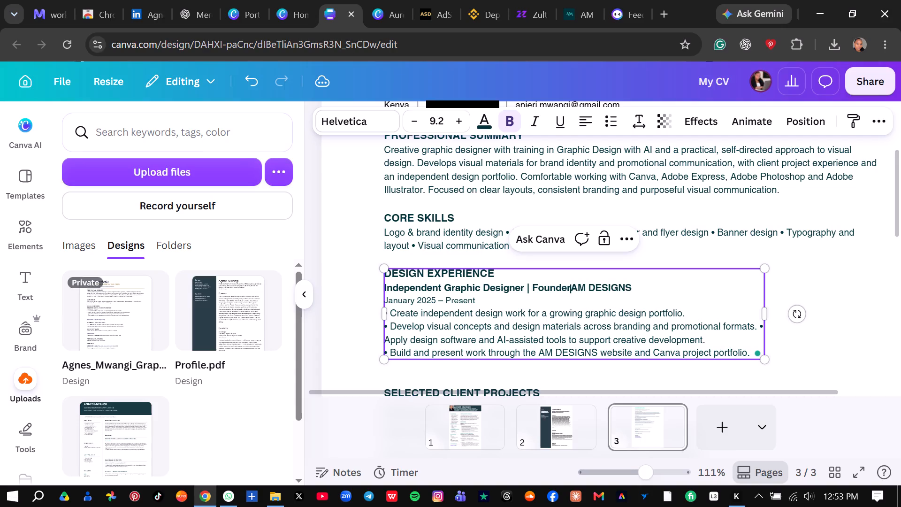
pyautogui.press('space')
pyautogui.write('of')
pyautogui.press('space')
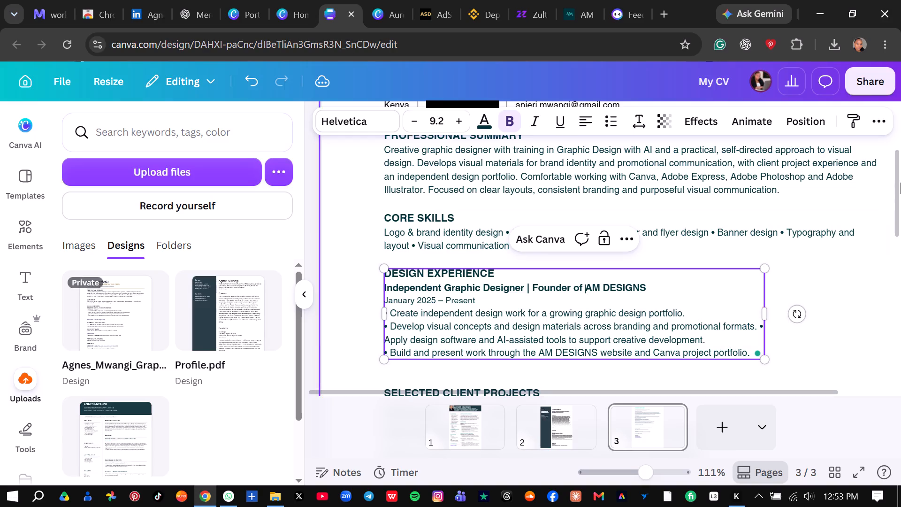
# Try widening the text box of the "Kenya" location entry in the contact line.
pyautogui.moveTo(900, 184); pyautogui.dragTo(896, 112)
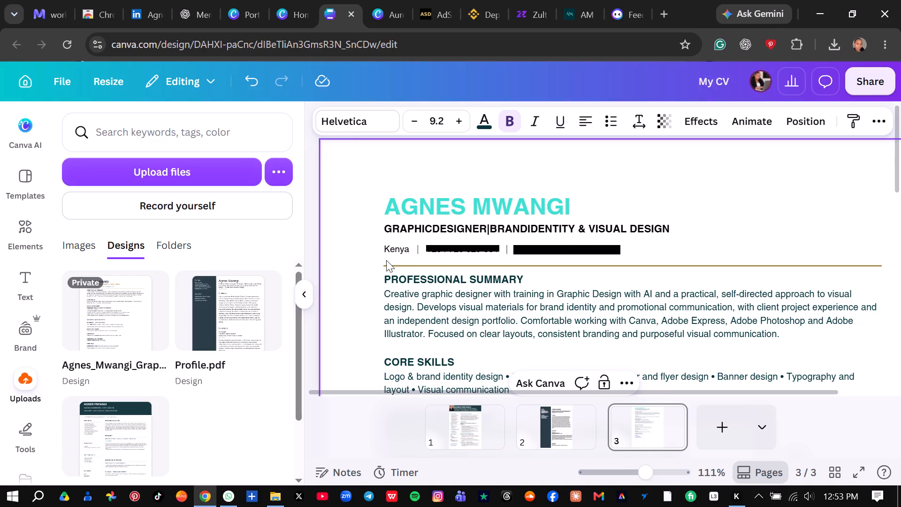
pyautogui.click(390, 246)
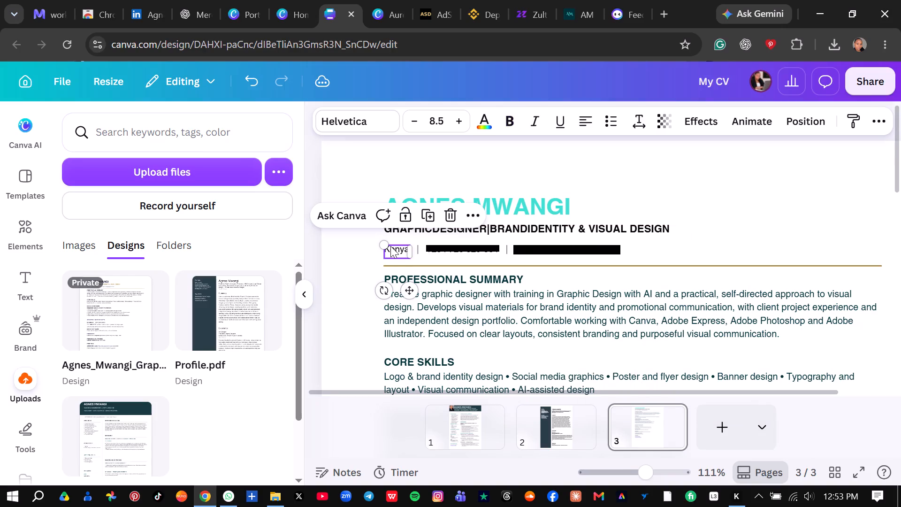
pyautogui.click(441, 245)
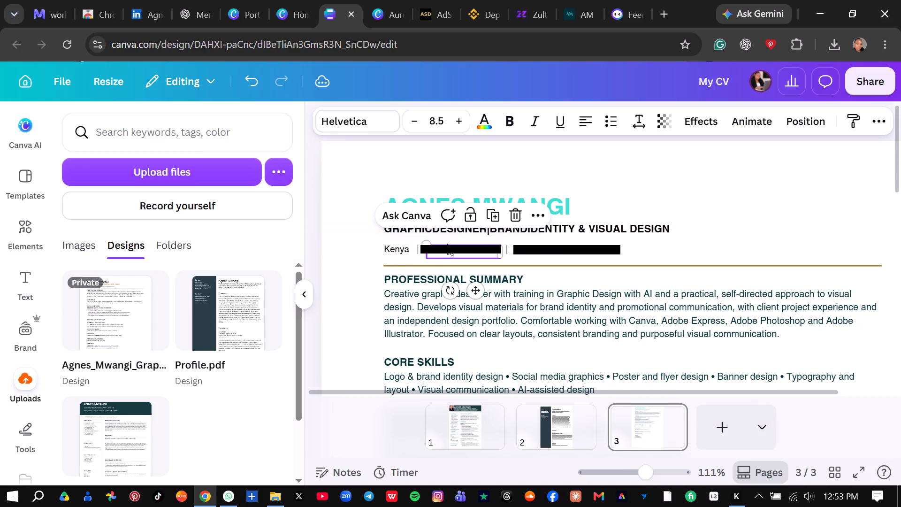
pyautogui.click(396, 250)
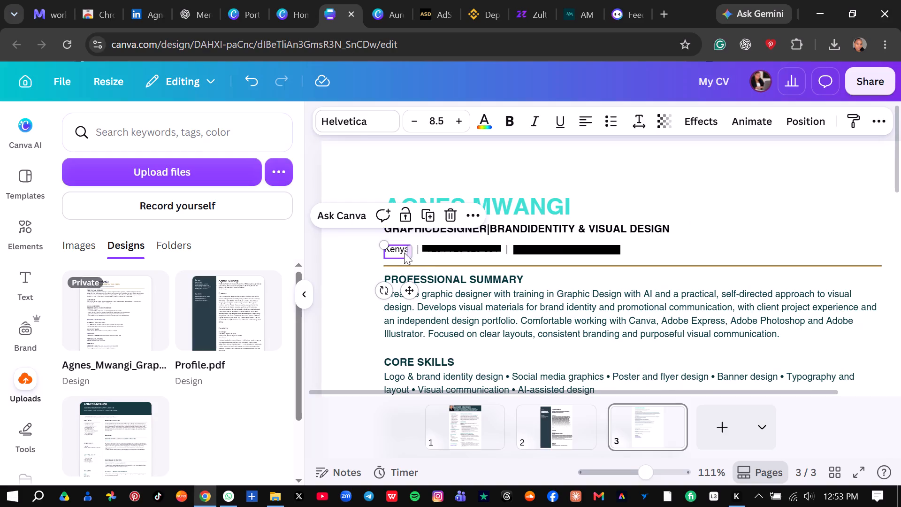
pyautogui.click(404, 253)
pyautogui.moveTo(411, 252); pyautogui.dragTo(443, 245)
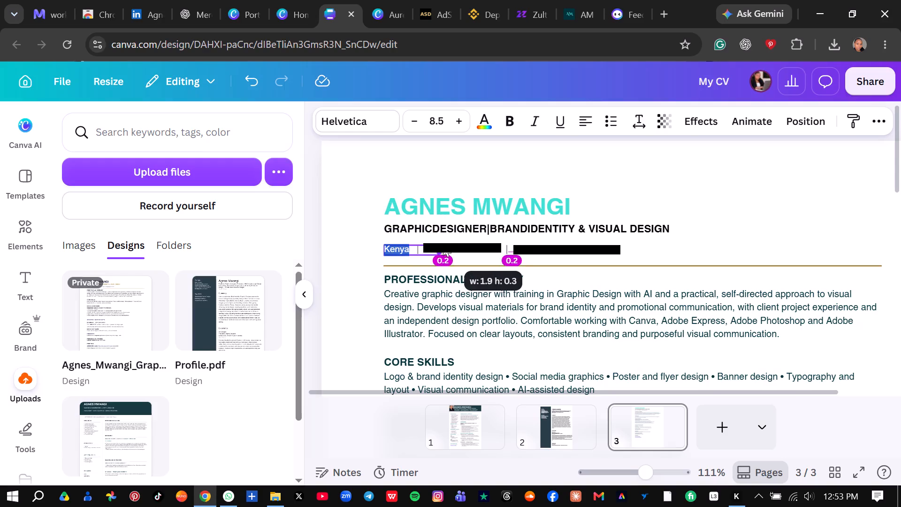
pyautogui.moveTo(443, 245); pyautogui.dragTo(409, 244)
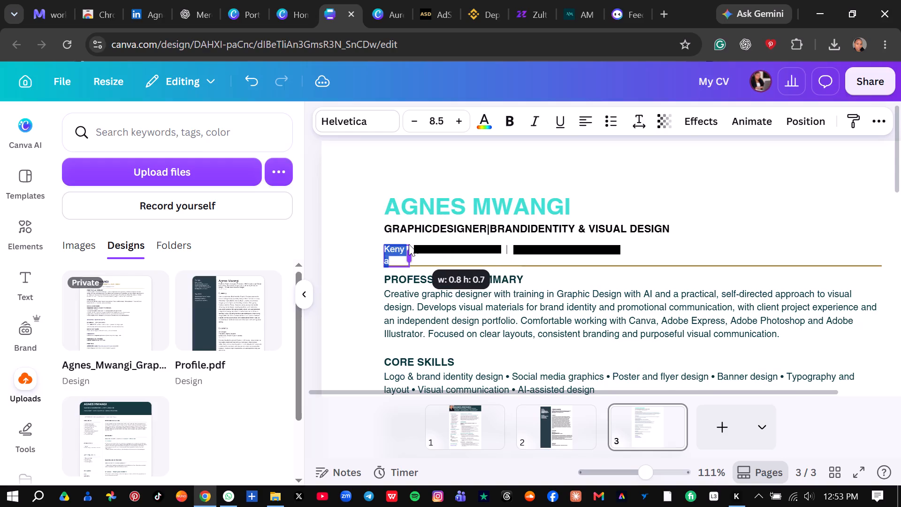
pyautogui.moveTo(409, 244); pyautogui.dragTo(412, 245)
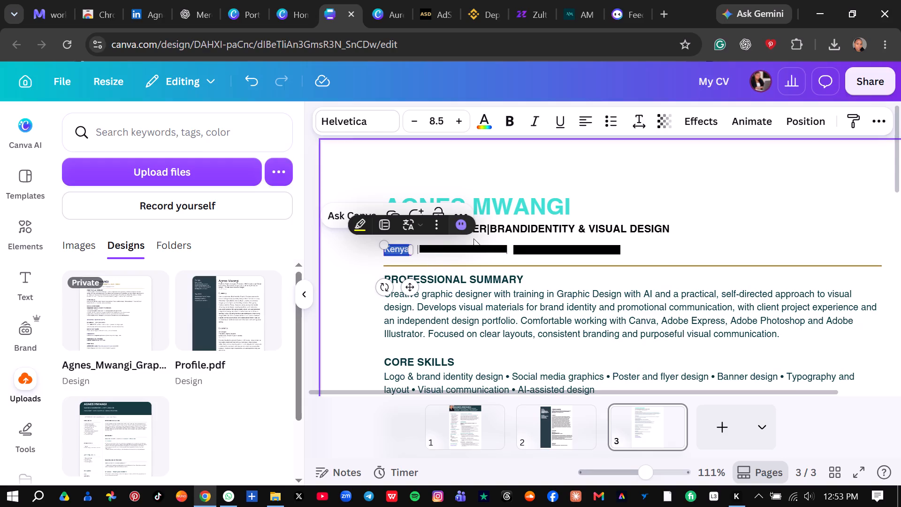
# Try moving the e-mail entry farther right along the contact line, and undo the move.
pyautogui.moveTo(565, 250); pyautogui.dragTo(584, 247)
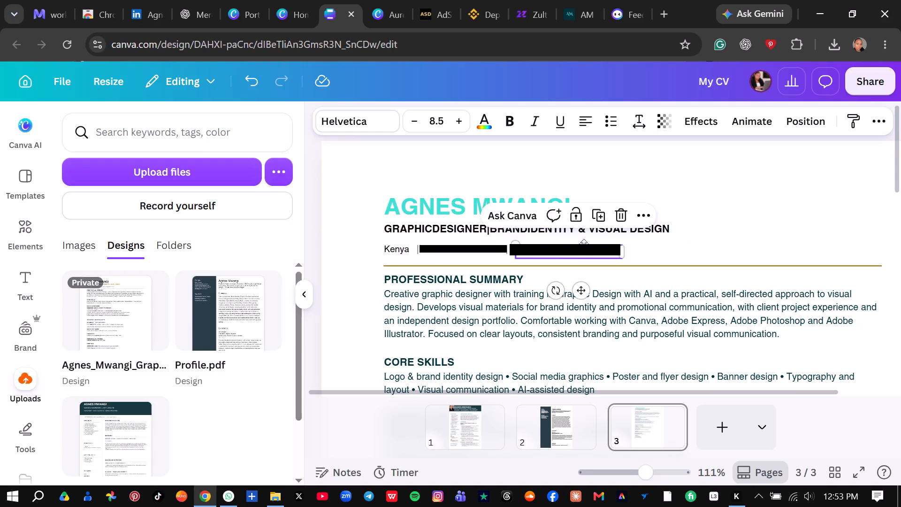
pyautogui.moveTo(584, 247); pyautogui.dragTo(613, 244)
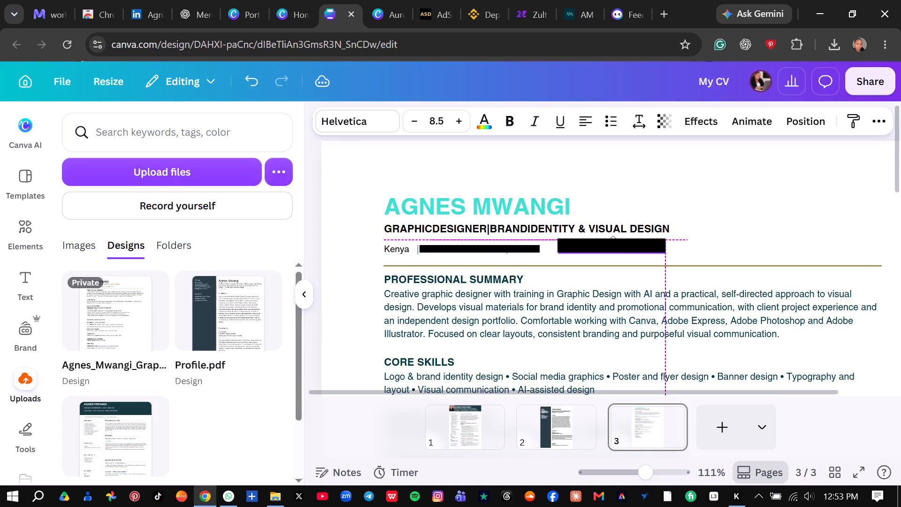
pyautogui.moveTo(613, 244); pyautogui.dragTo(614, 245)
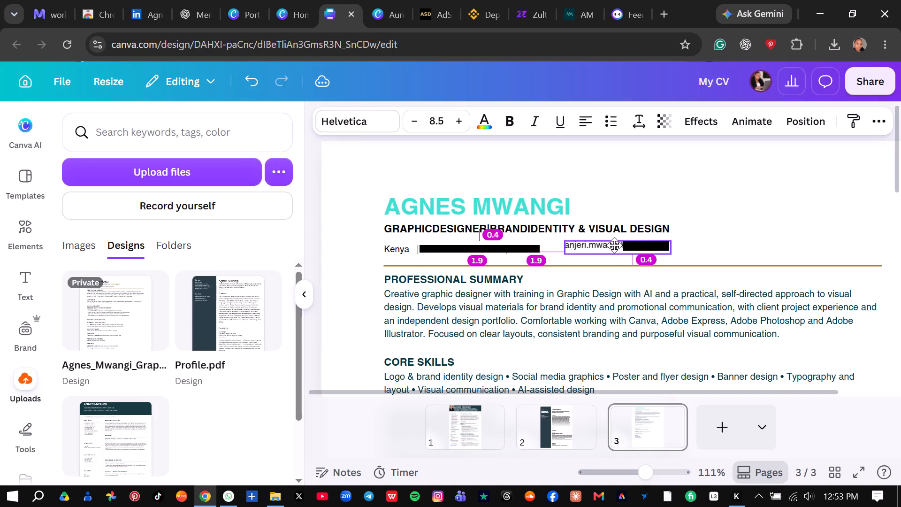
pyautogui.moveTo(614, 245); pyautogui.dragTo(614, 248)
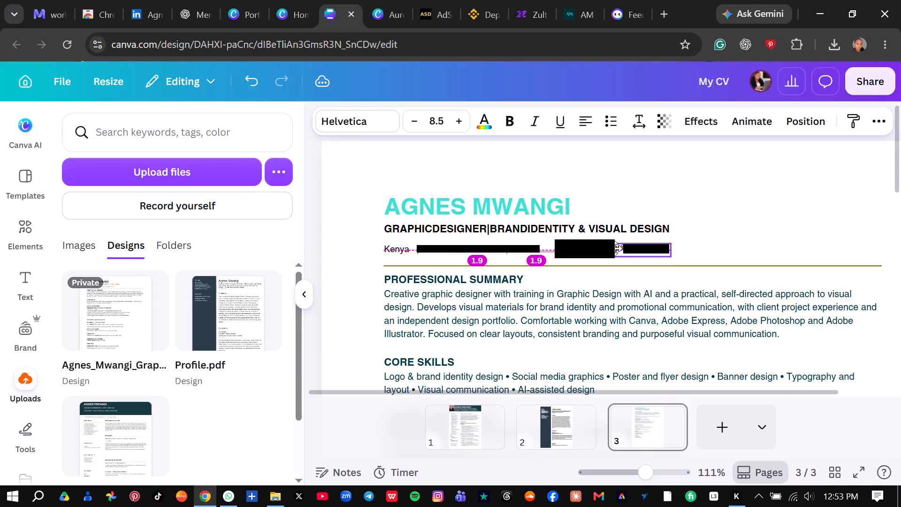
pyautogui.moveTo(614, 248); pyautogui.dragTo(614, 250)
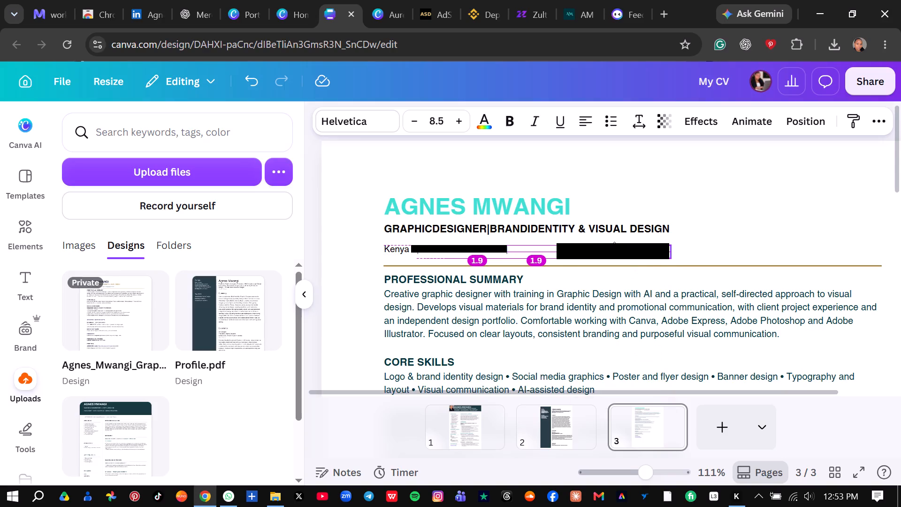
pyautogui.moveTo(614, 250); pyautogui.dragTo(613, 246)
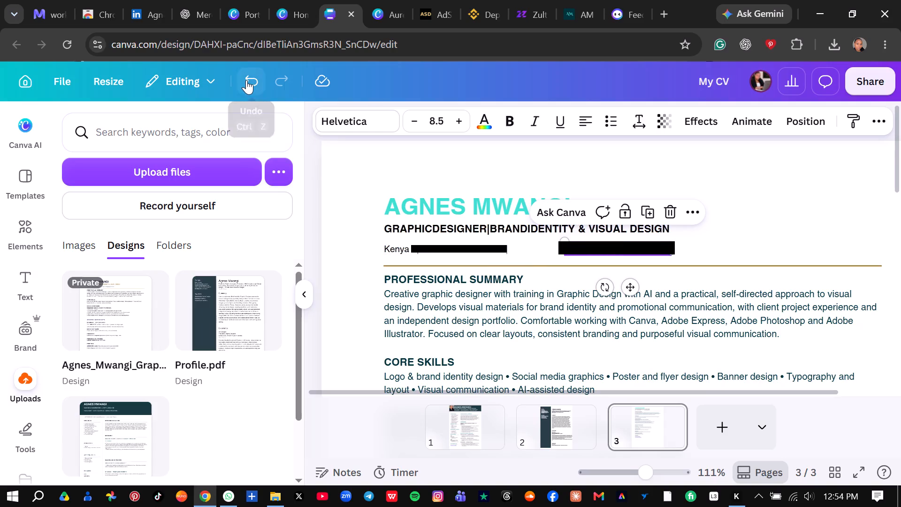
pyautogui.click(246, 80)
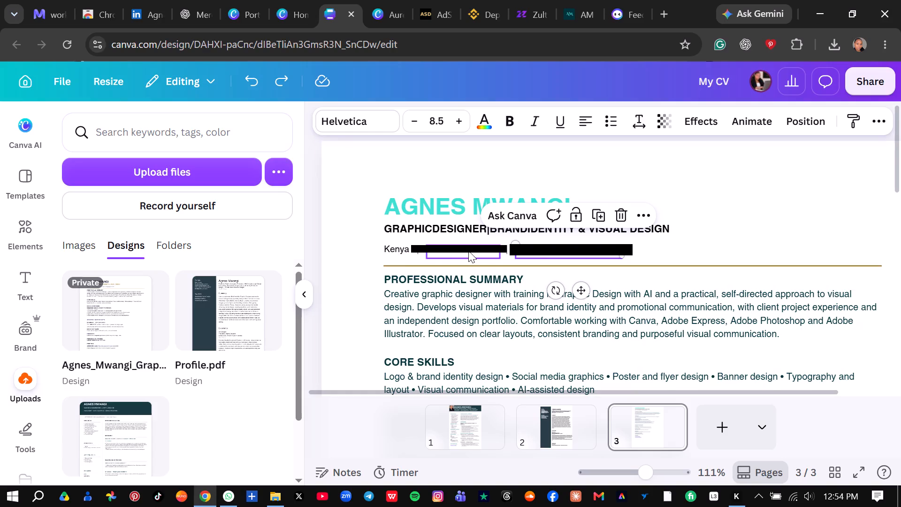
# Move the e-mail entry right, level with the contact line, until it ends near the end of the title line above.
pyautogui.moveTo(536, 248); pyautogui.dragTo(559, 248)
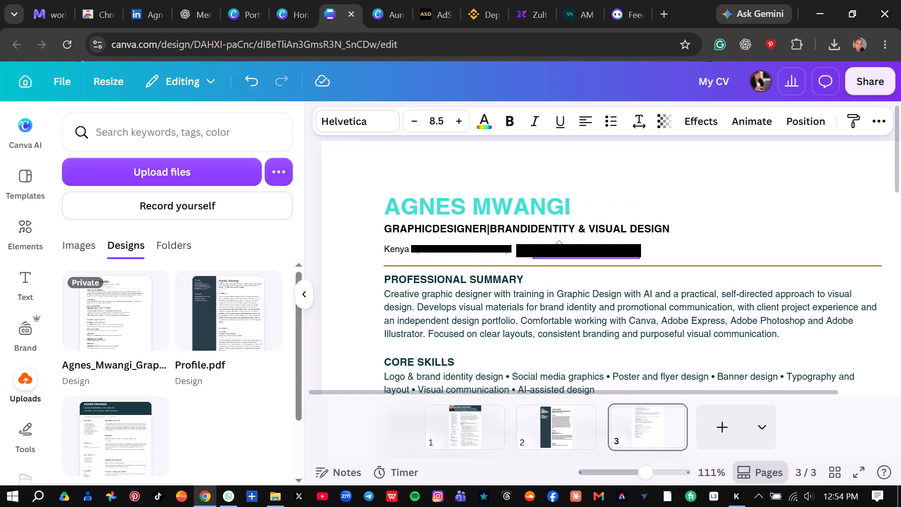
pyautogui.moveTo(559, 248); pyautogui.dragTo(576, 247)
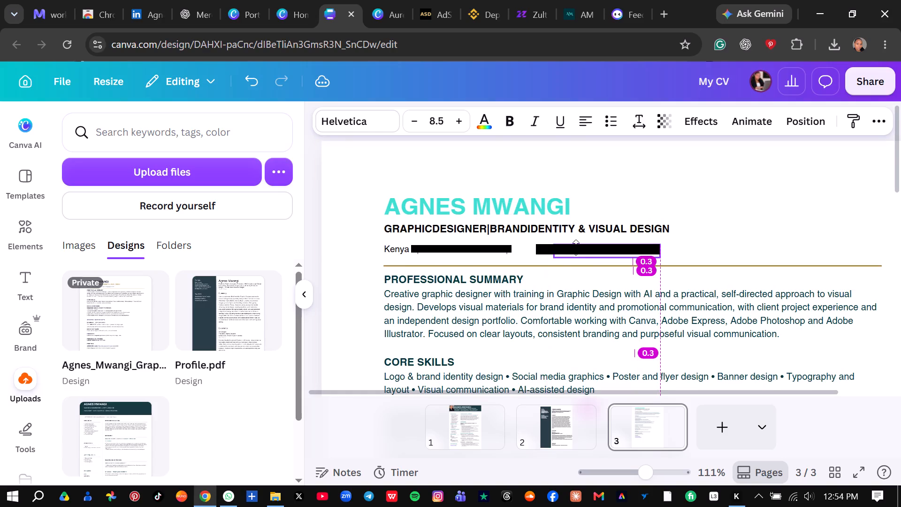
pyautogui.moveTo(576, 247); pyautogui.dragTo(590, 247)
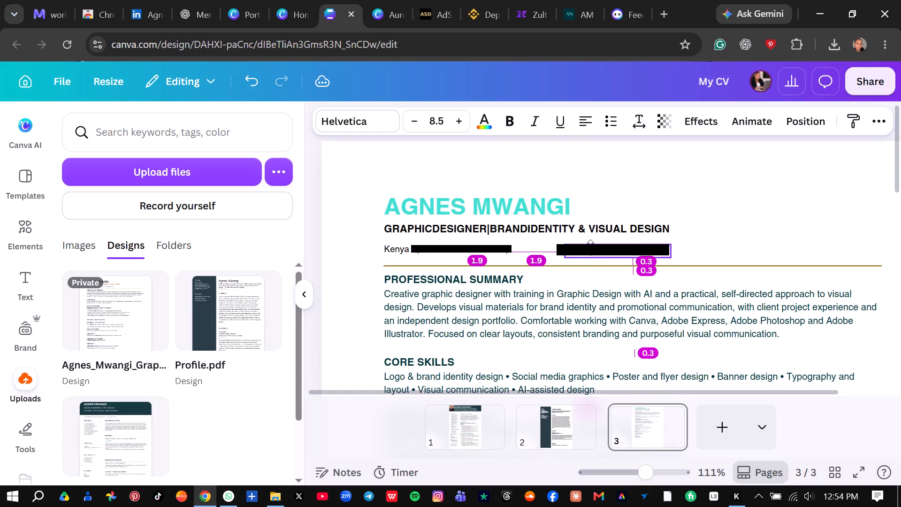
pyautogui.moveTo(590, 247); pyautogui.dragTo(581, 247)
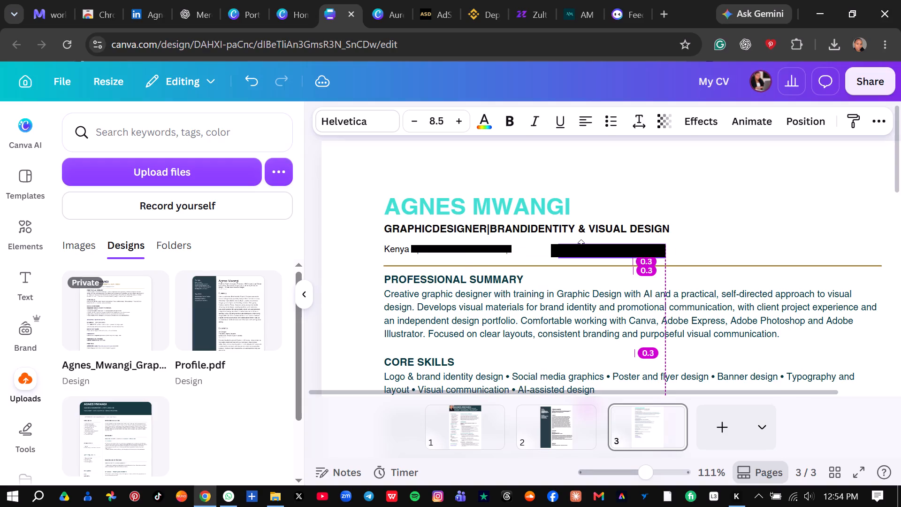
pyautogui.moveTo(581, 247); pyautogui.dragTo(586, 247)
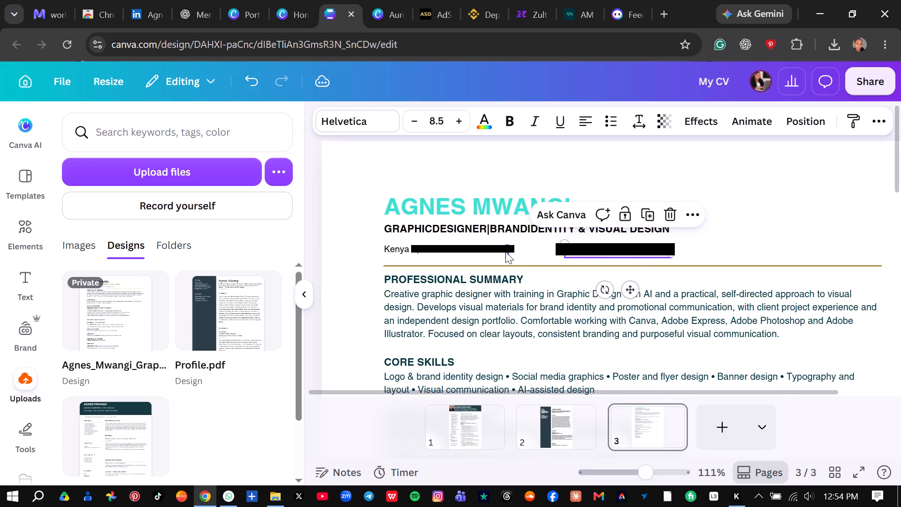
# Move the second divider bar of the contact line right, level with the entries, until it sits just before the e-mail entry.
pyautogui.moveTo(505, 252); pyautogui.dragTo(548, 253)
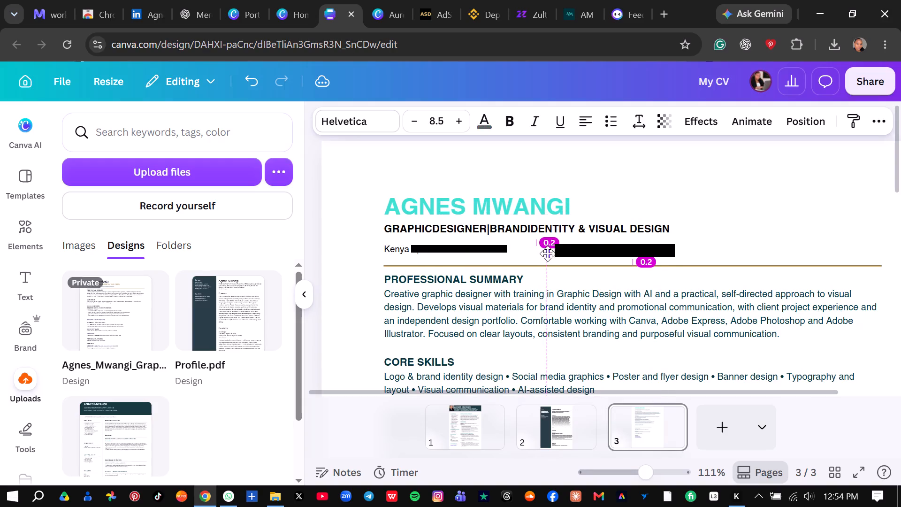
pyautogui.moveTo(548, 253); pyautogui.dragTo(555, 251)
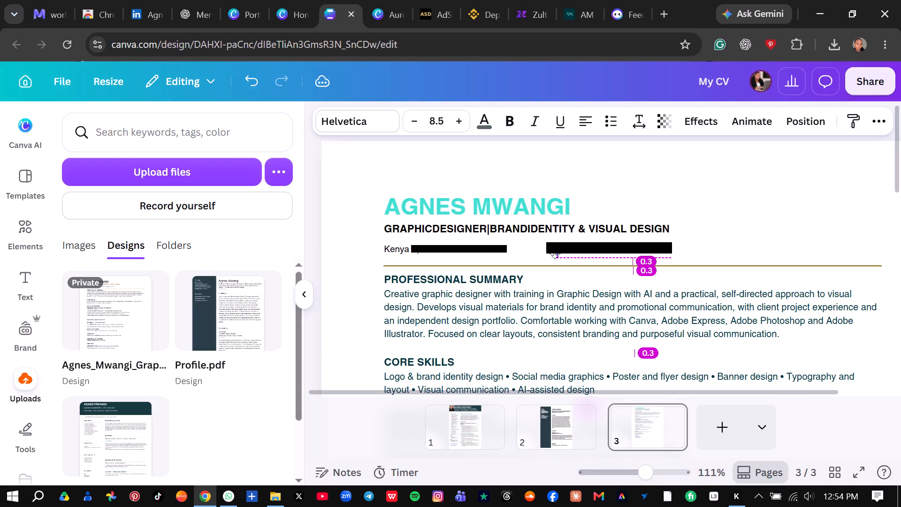
pyautogui.moveTo(555, 251); pyautogui.dragTo(556, 251)
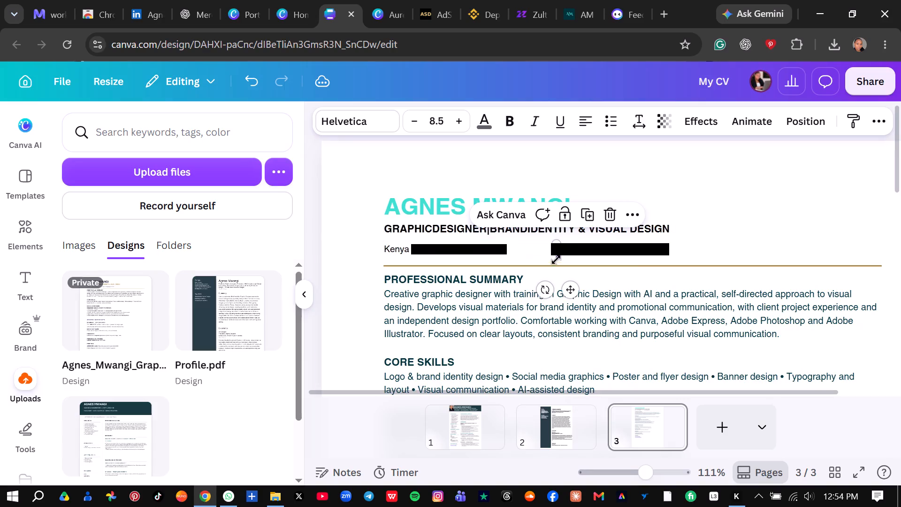
pyautogui.click(570, 293)
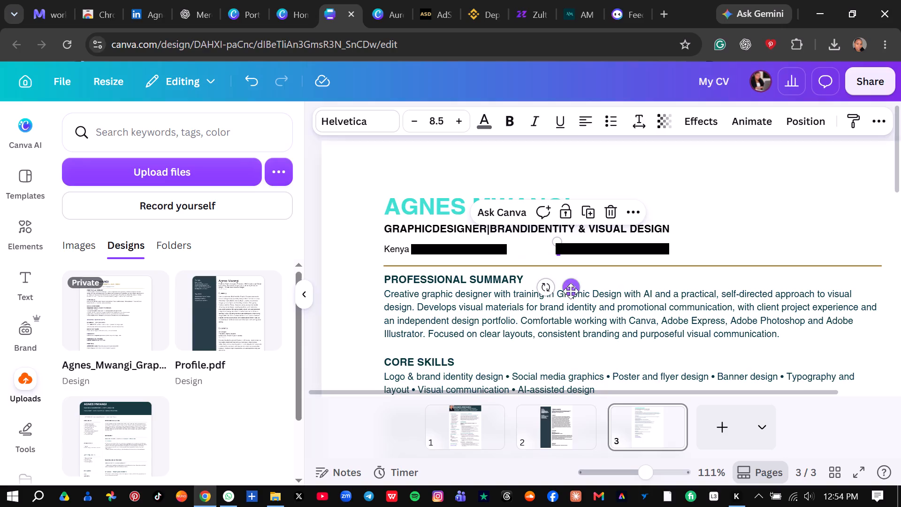
pyautogui.click(728, 181)
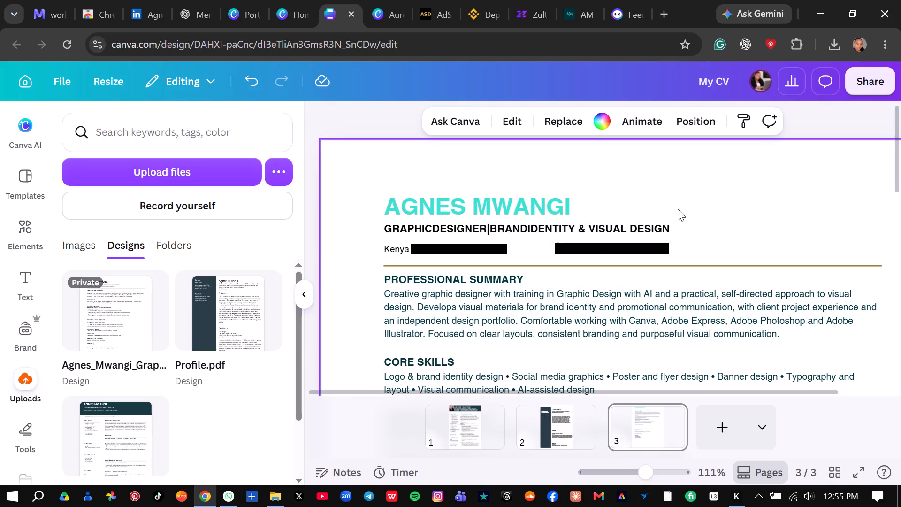
pyautogui.click(560, 242)
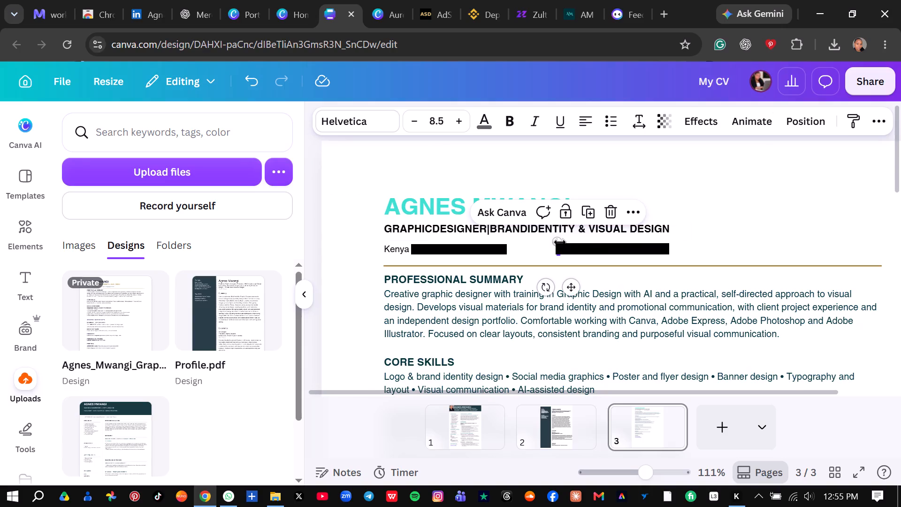
pyautogui.click(574, 284)
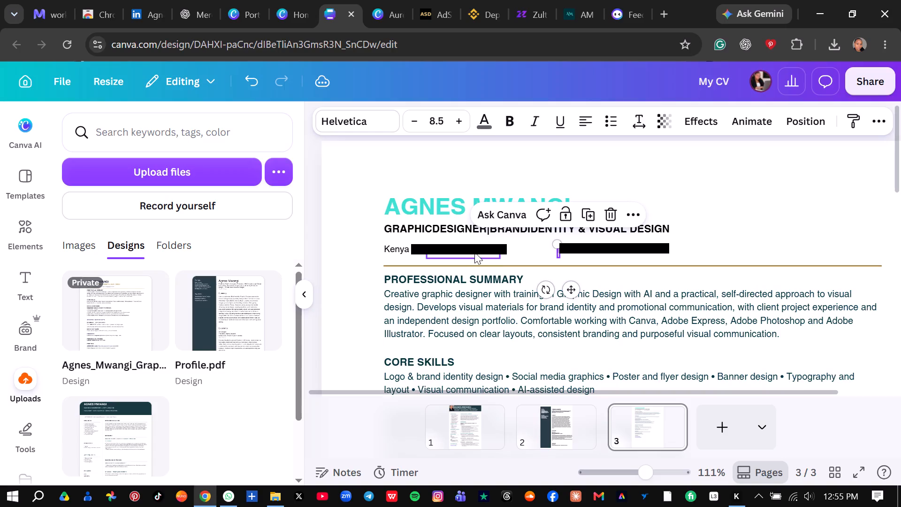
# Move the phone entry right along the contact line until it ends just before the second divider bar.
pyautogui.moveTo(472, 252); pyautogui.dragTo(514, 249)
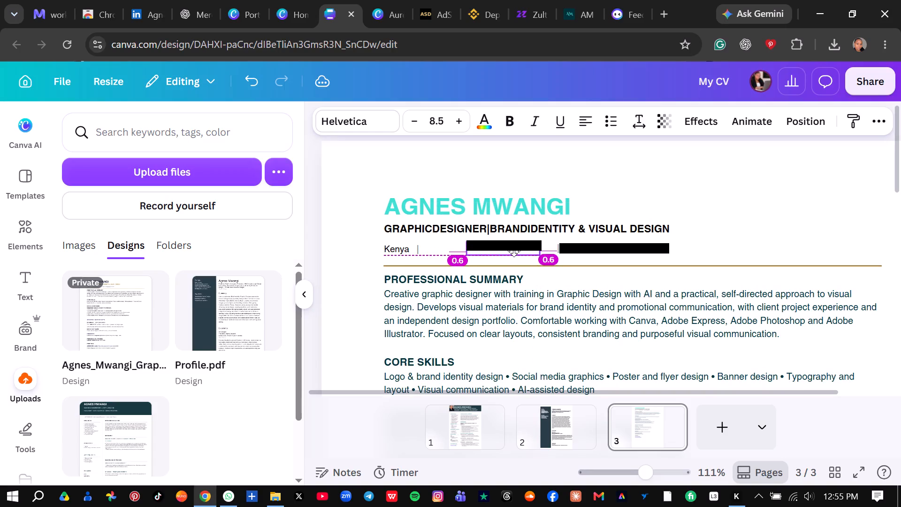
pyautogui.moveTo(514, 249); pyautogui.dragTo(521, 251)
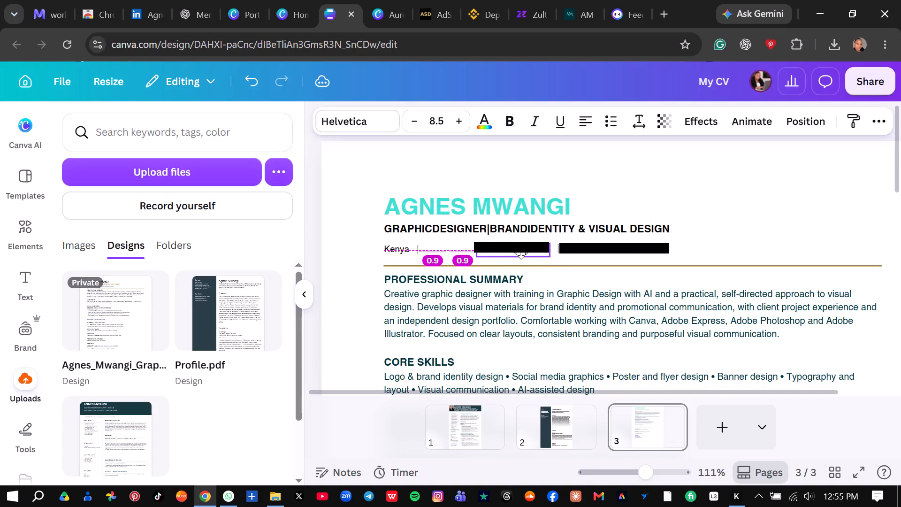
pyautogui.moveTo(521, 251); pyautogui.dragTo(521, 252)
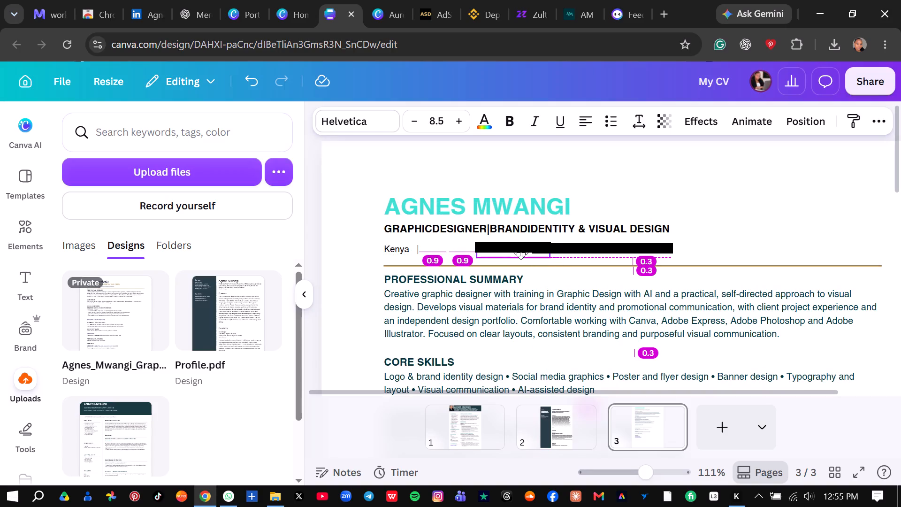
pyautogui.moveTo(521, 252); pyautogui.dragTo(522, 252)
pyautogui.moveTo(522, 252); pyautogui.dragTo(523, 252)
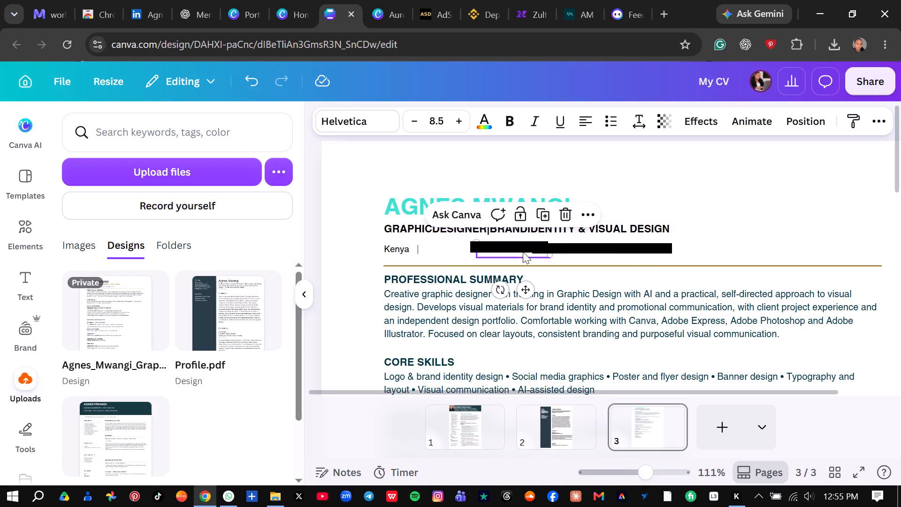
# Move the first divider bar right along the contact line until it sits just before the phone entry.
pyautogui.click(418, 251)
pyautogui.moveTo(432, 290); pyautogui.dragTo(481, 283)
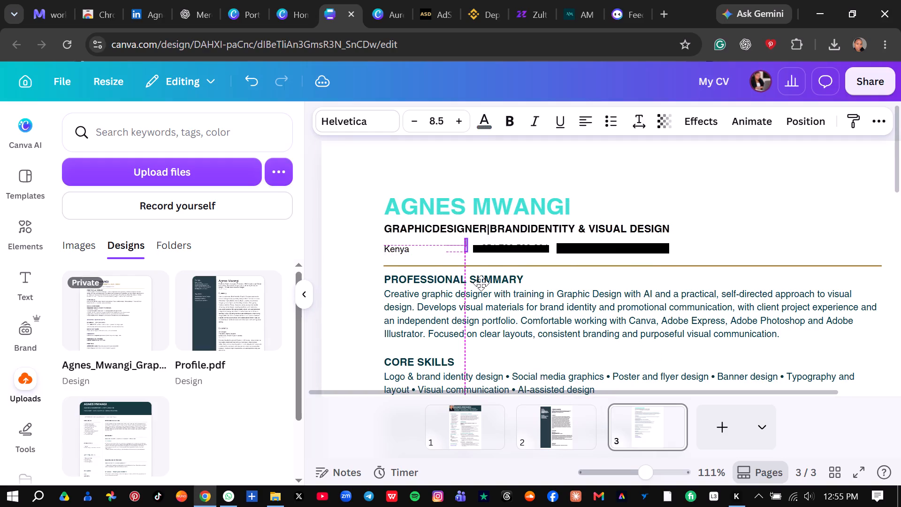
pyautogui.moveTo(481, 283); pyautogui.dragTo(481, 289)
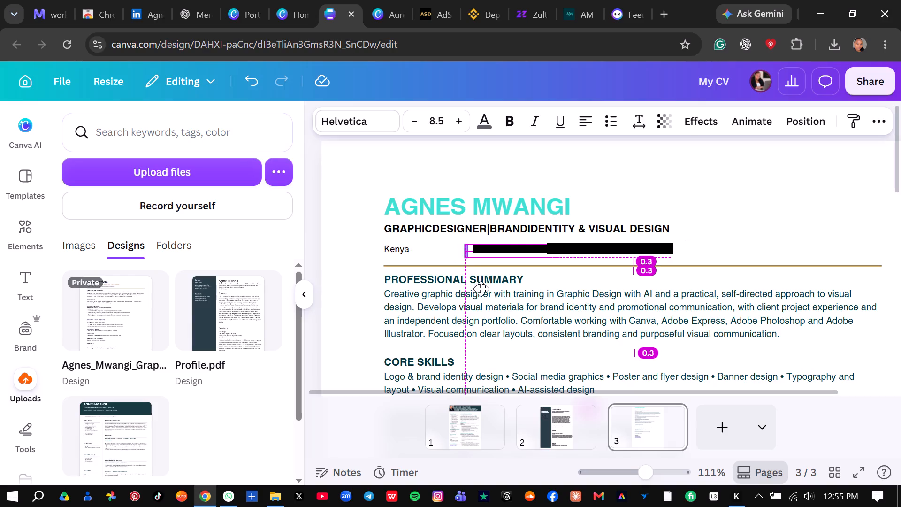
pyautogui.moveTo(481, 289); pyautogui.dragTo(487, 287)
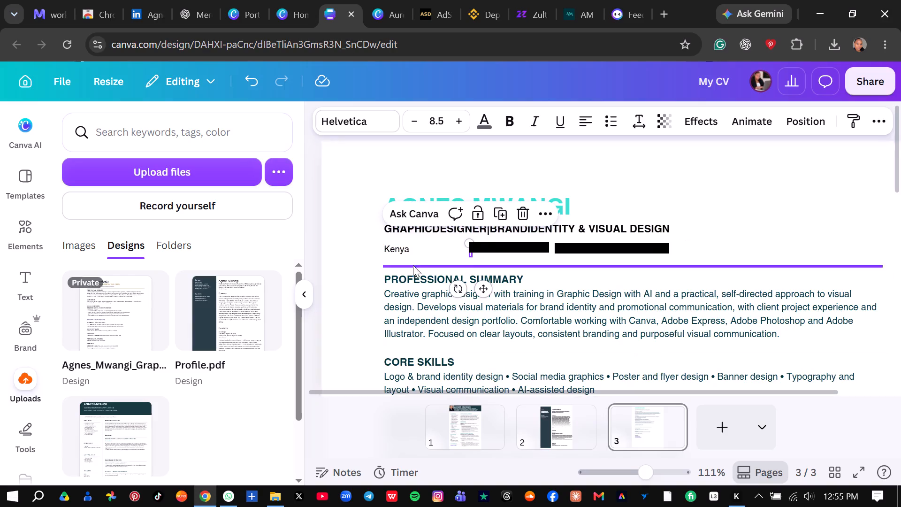
# Widen the text box of the "Kenya" location entry to about 1.6.
pyautogui.click(396, 250)
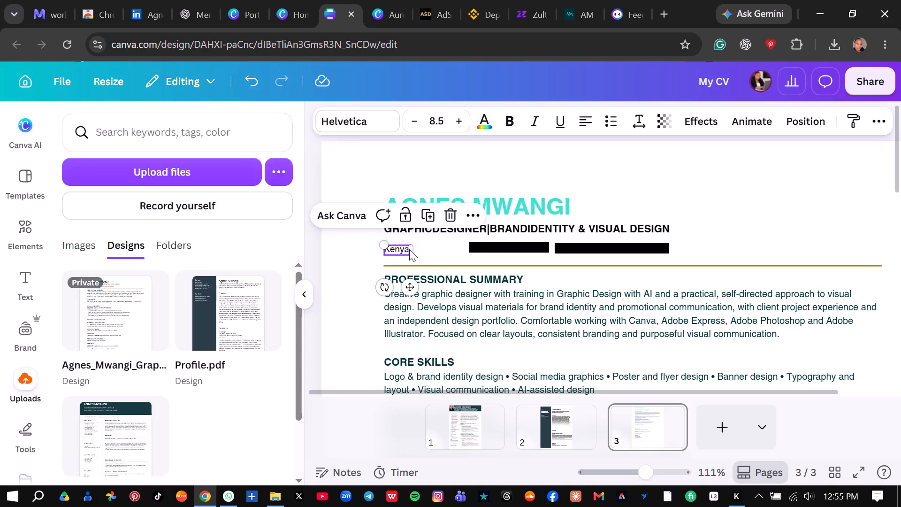
pyautogui.moveTo(412, 249); pyautogui.dragTo(432, 247)
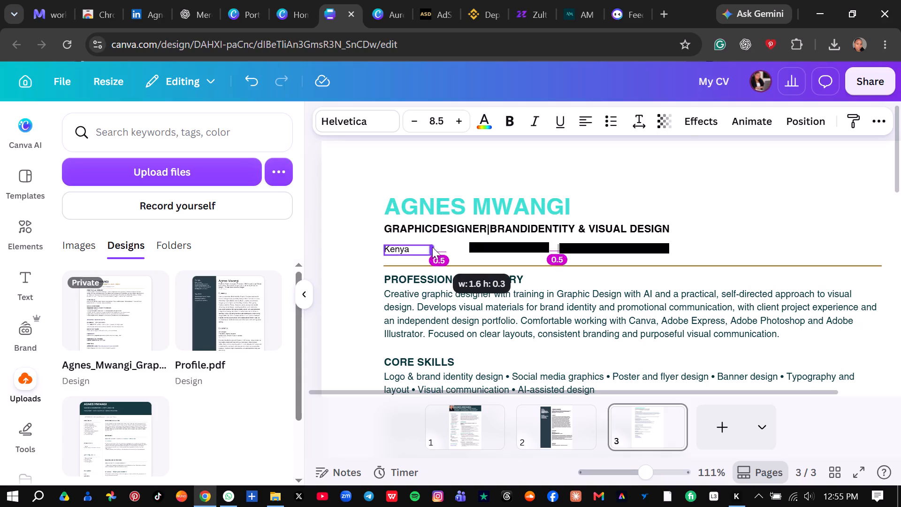
pyautogui.moveTo(432, 247); pyautogui.dragTo(434, 247)
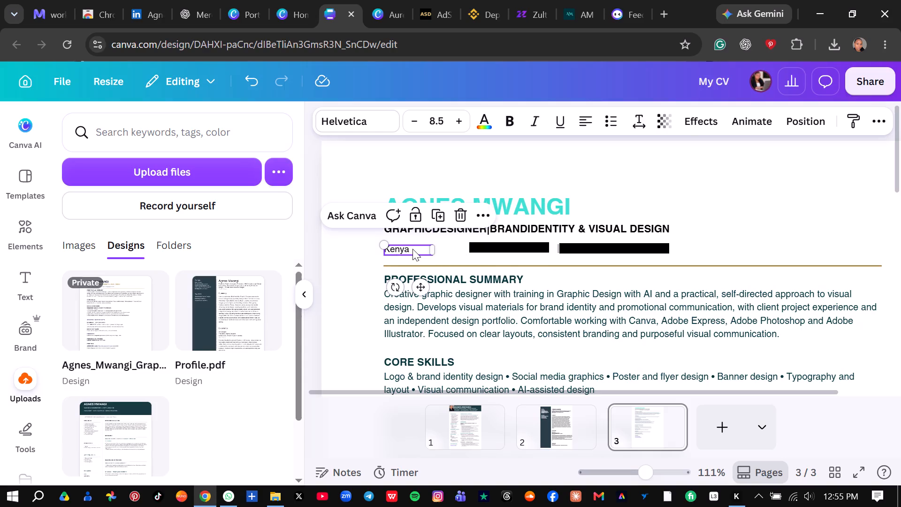
# Insert "Nyeri, " before "Kenya" in the location entry and widen its text box slightly so the text fits on one line.
pyautogui.click(412, 249)
pyautogui.click(412, 249)
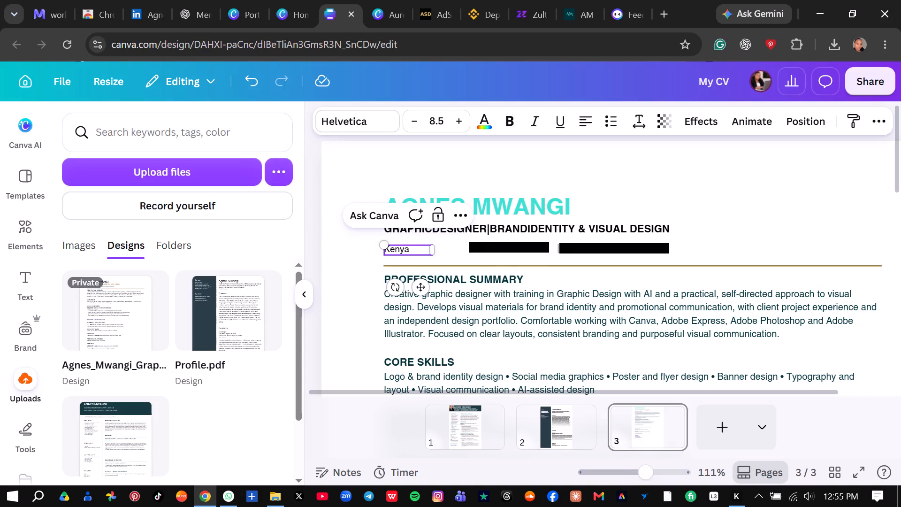
pyautogui.press('Left')
pyautogui.press('Left')
pyautogui.press('Left')
pyautogui.press('Left')
pyautogui.press('Left')
pyautogui.press('Left')
pyautogui.press('Left')
pyautogui.press('Left')
pyautogui.press('Left')
pyautogui.press('Left')
pyautogui.press('n')
pyautogui.write('yer')
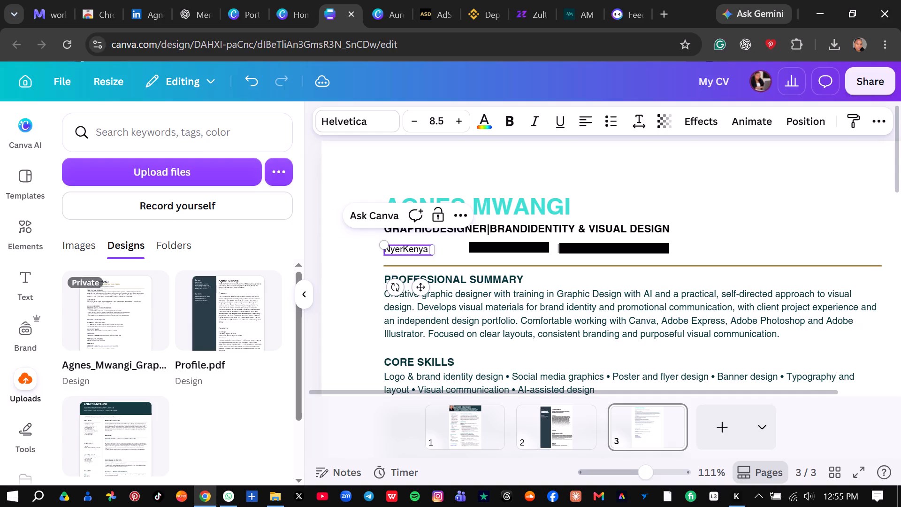
pyautogui.press('i')
pyautogui.press(',')
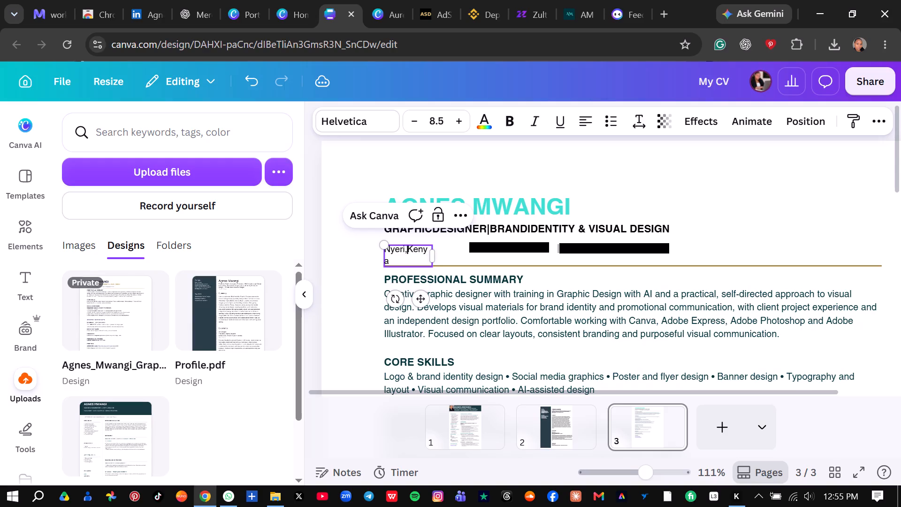
pyautogui.press('space')
pyautogui.moveTo(432, 254); pyautogui.dragTo(436, 254)
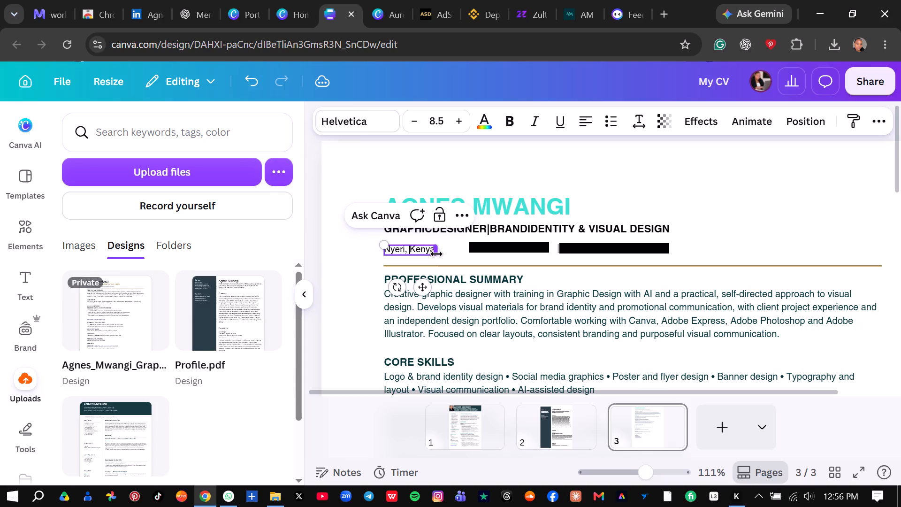
pyautogui.click(338, 177)
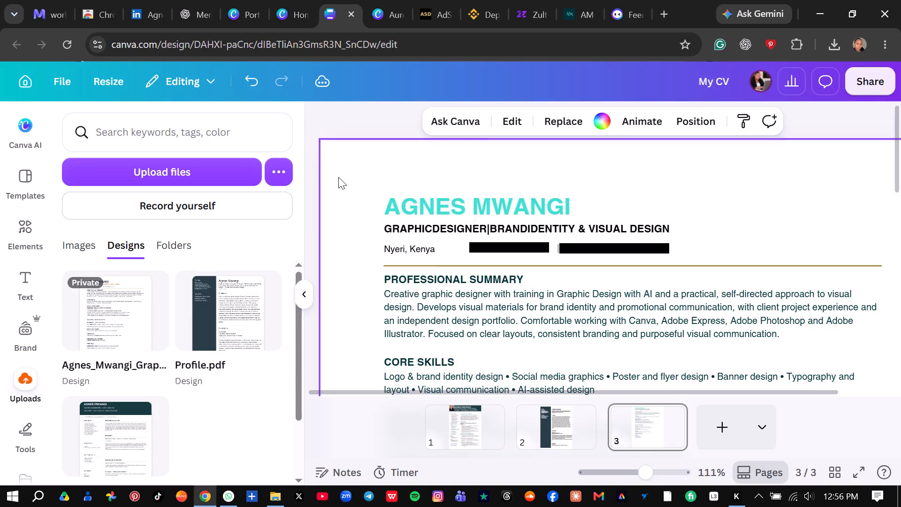
# Move the first divider bar left along the contact line until it sits just after "Nyeri, Kenya".
pyautogui.click(471, 249)
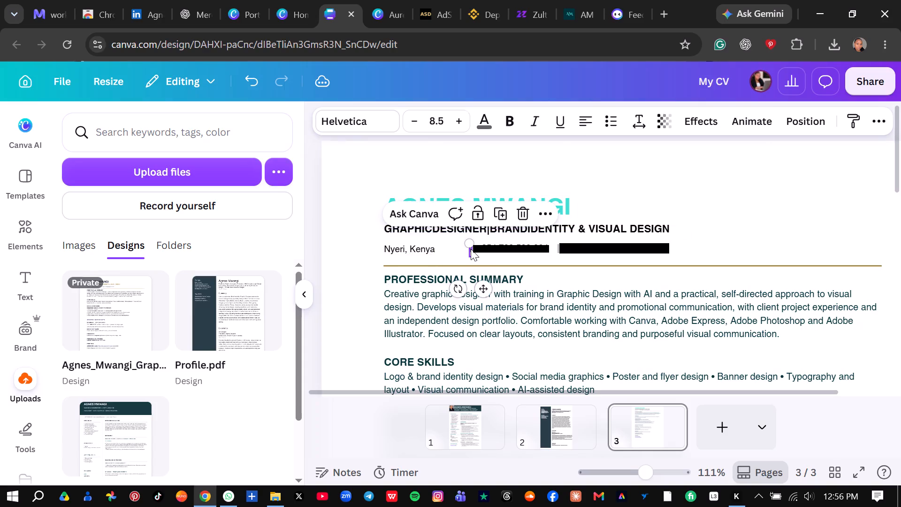
pyautogui.moveTo(484, 294); pyautogui.dragTo(460, 297)
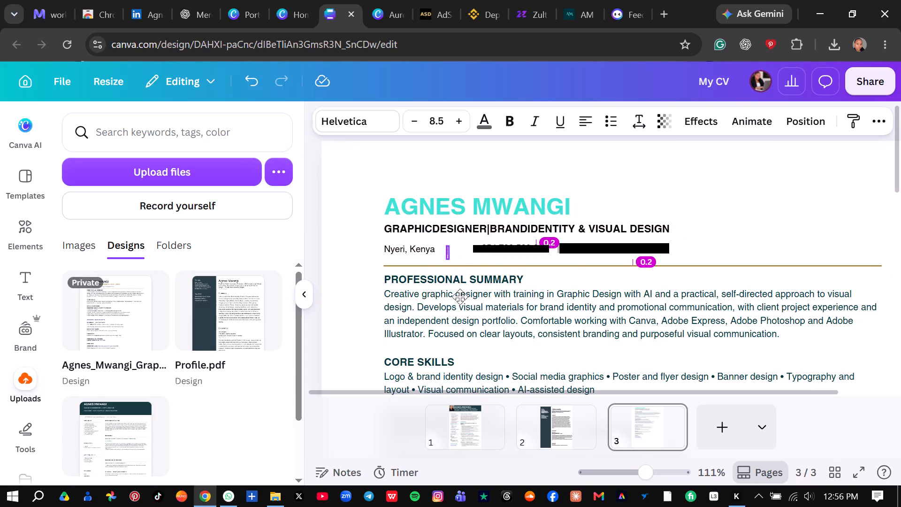
pyautogui.moveTo(460, 297); pyautogui.dragTo(456, 297)
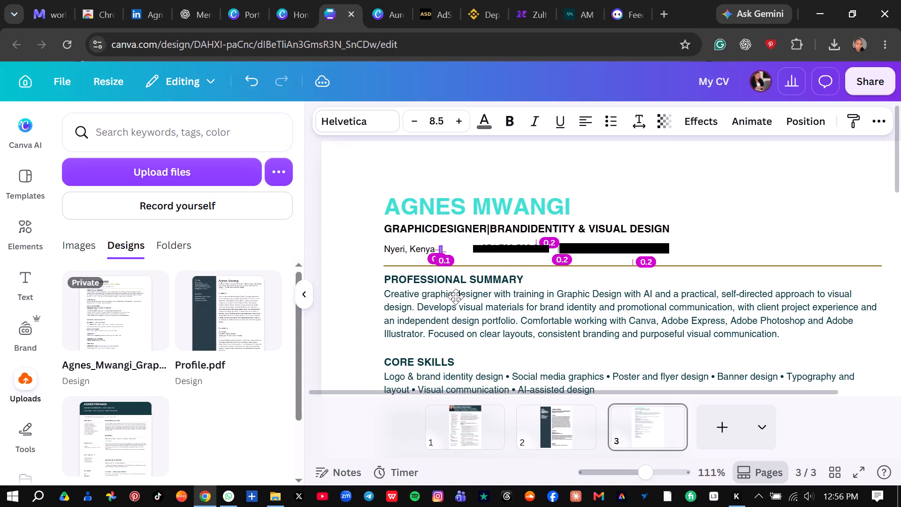
pyautogui.moveTo(456, 297); pyautogui.dragTo(453, 297)
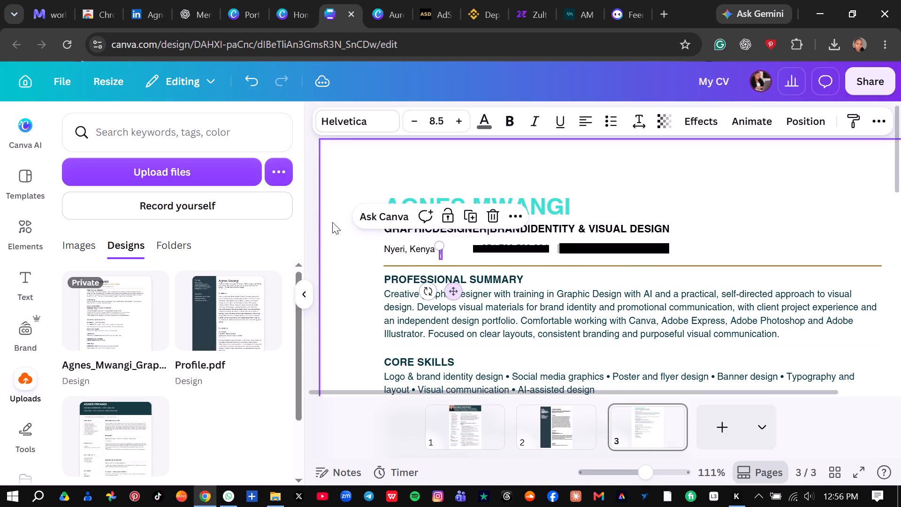
pyautogui.click(338, 197)
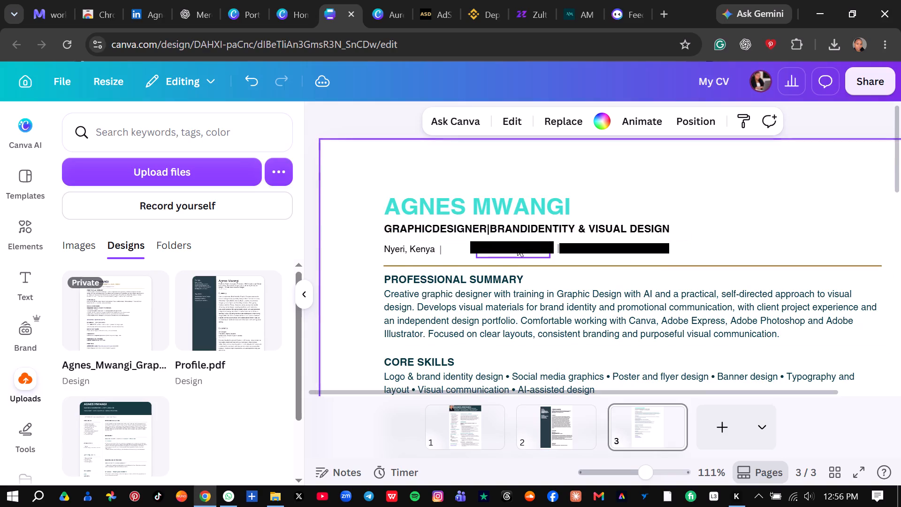
# Move the phone entry left, level with the contact line, until it starts just after the first divider bar.
pyautogui.click(517, 245)
pyautogui.moveTo(527, 290); pyautogui.dragTo(497, 293)
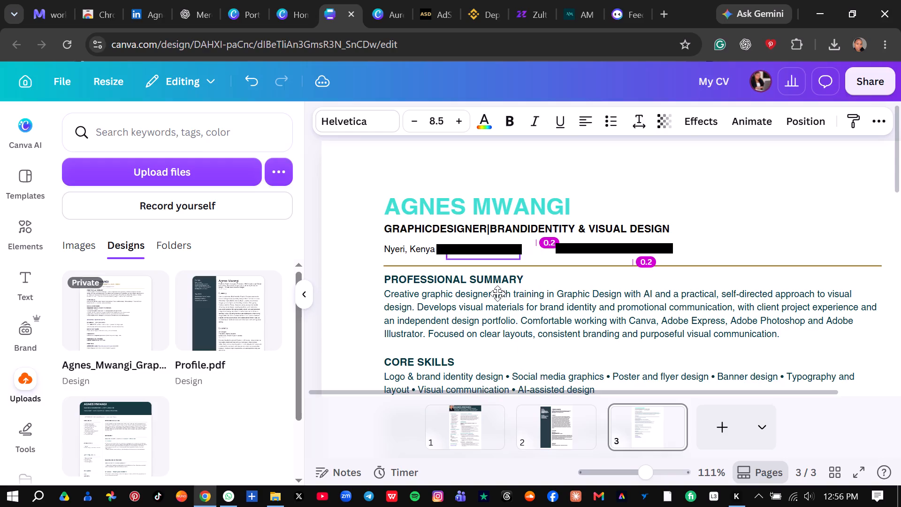
pyautogui.moveTo(497, 293); pyautogui.dragTo(496, 290)
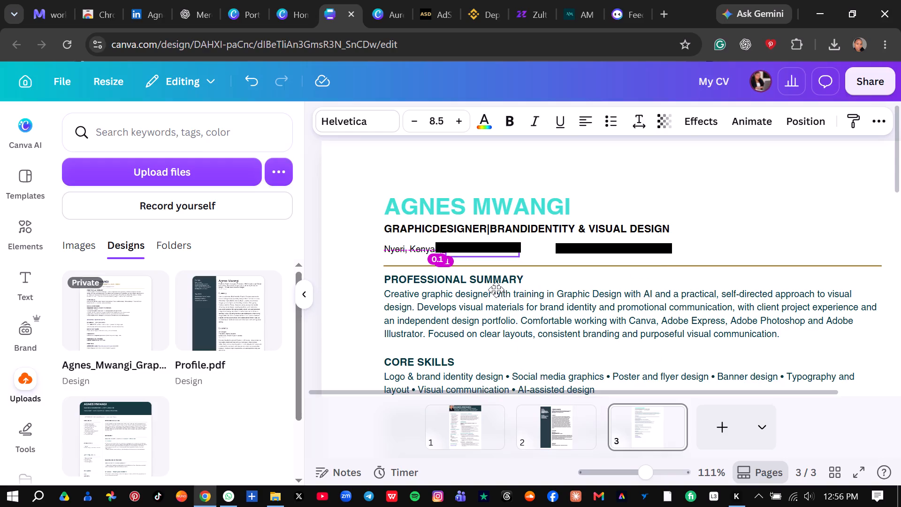
pyautogui.moveTo(496, 290); pyautogui.dragTo(496, 290)
# Move the second divider bar left along the contact line until it sits just after the phone entry.
pyautogui.click(558, 254)
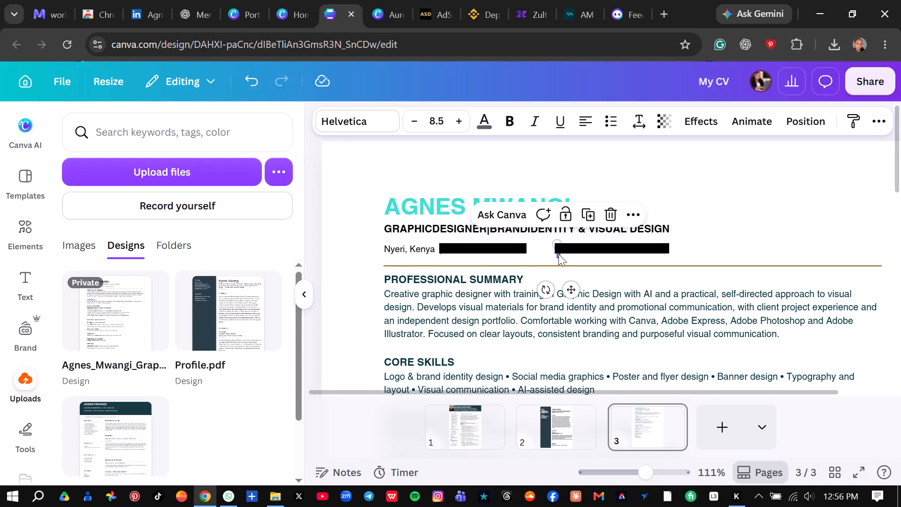
pyautogui.moveTo(573, 291); pyautogui.dragTo(552, 291)
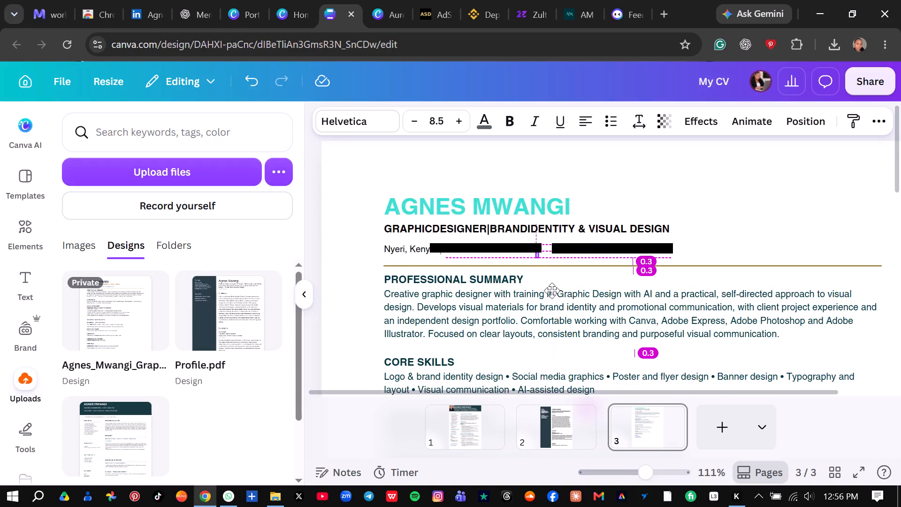
pyautogui.moveTo(552, 291); pyautogui.dragTo(538, 291)
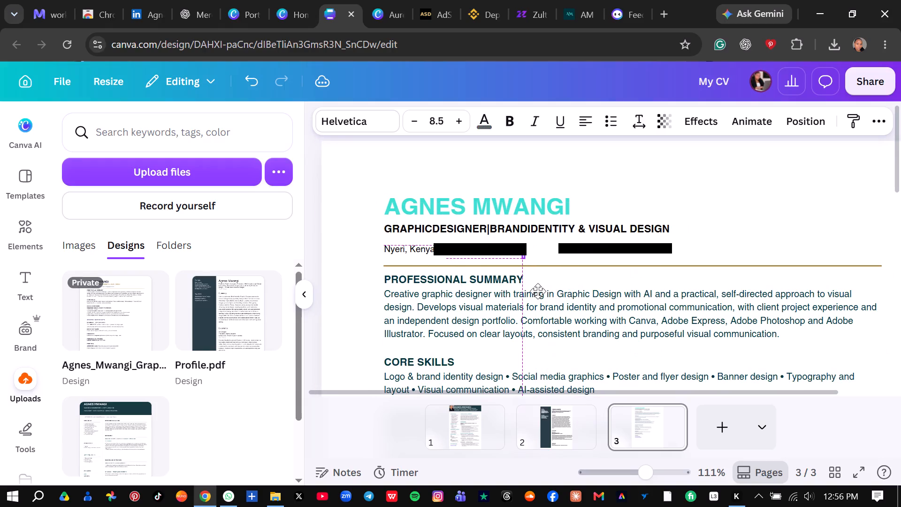
pyautogui.moveTo(538, 291); pyautogui.dragTo(538, 291)
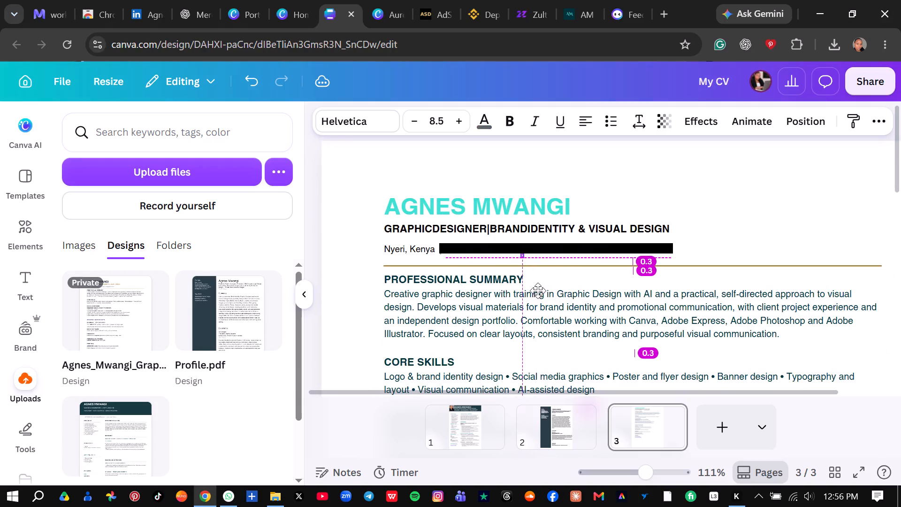
pyautogui.moveTo(538, 291); pyautogui.dragTo(539, 291)
pyautogui.click(630, 282)
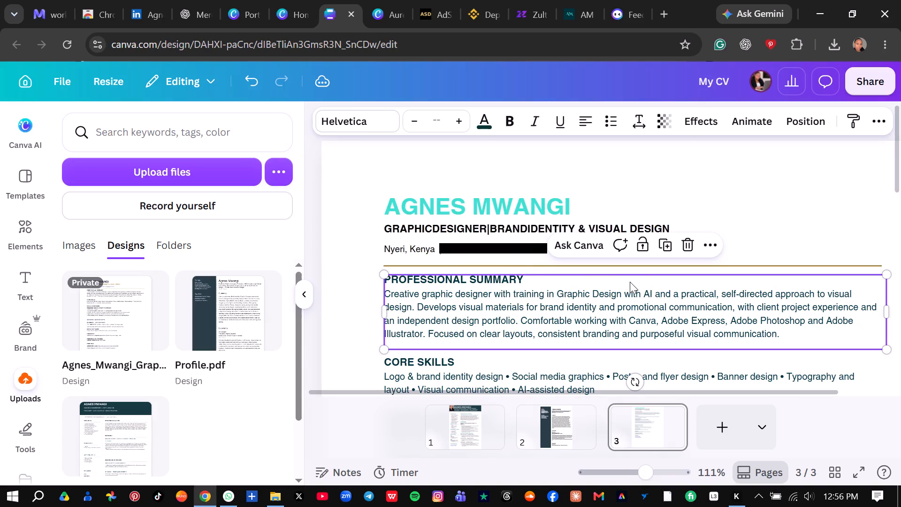
pyautogui.click(767, 198)
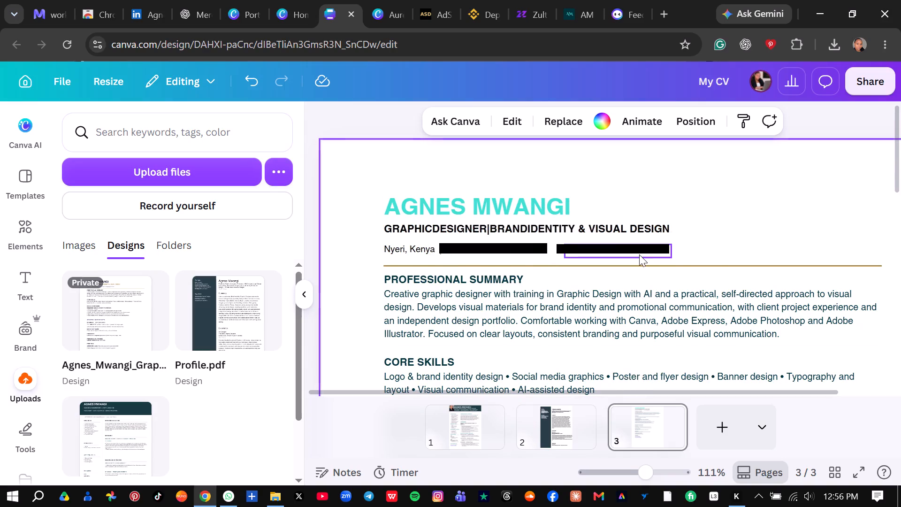
# Move the email entry left along the contact line until it starts just after the second divider bar.
pyautogui.click(626, 253)
pyautogui.moveTo(632, 293); pyautogui.dragTo(611, 297)
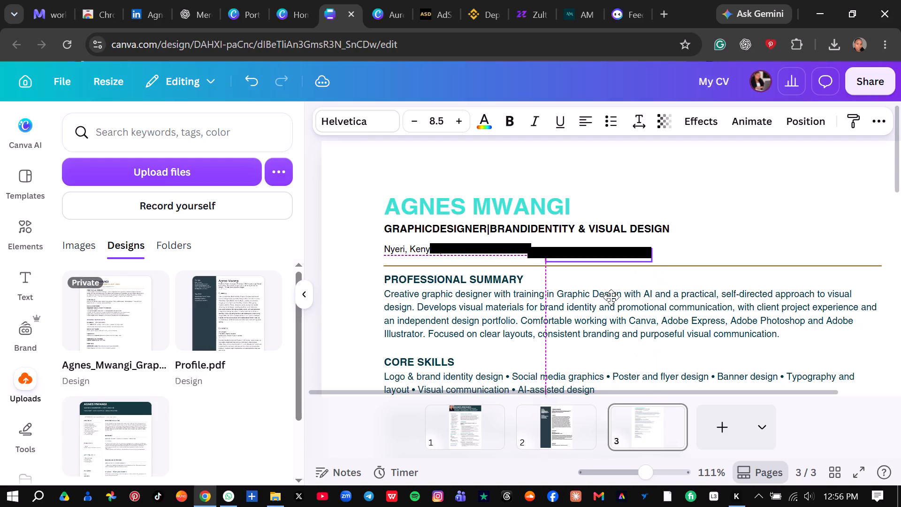
pyautogui.moveTo(611, 297); pyautogui.dragTo(597, 294)
pyautogui.click(761, 192)
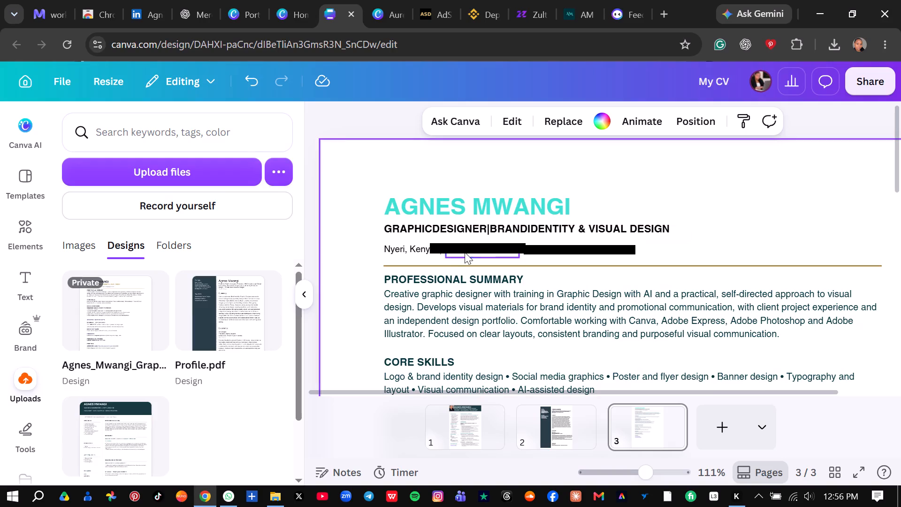
# Select the location, phone and email entries of the contact line together.
pyautogui.click(415, 248)
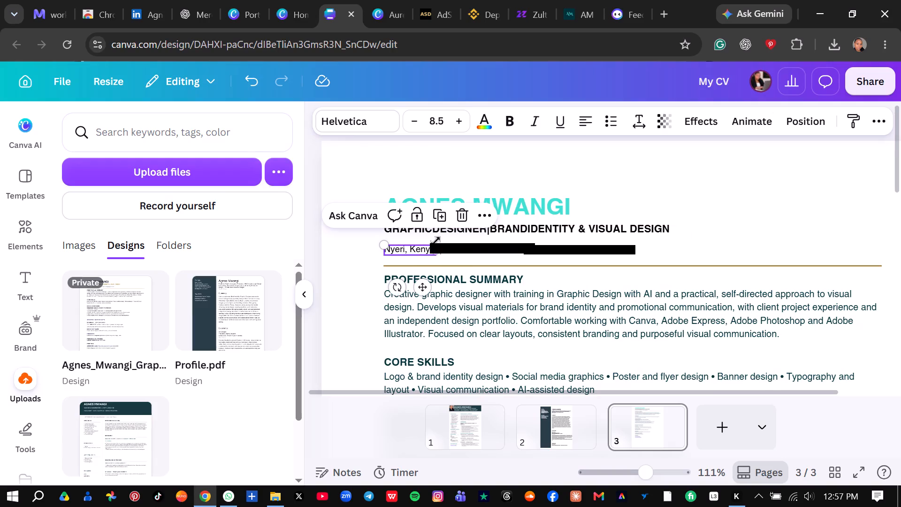
pyautogui.keyDown('shift'); pyautogui.click(448, 243); pyautogui.keyUp('shift')
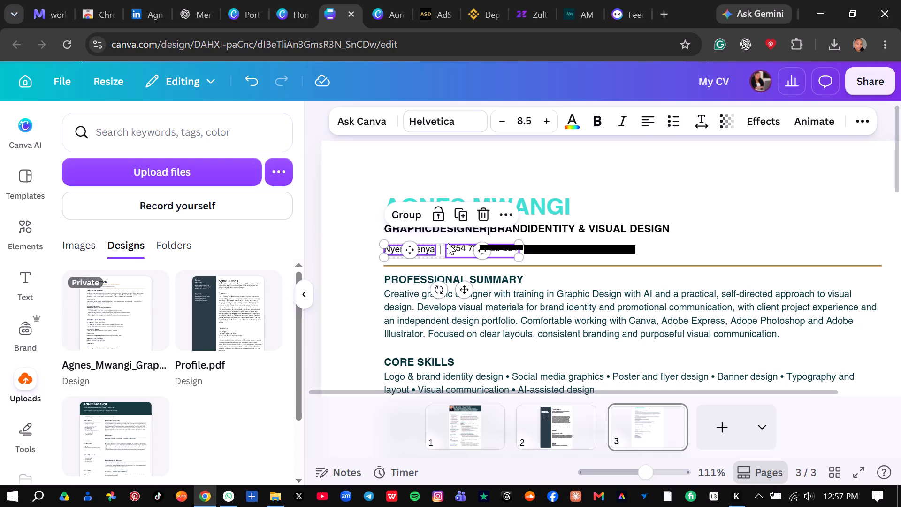
pyautogui.keyDown('shift'); pyautogui.click(543, 244); pyautogui.keyUp('shift')
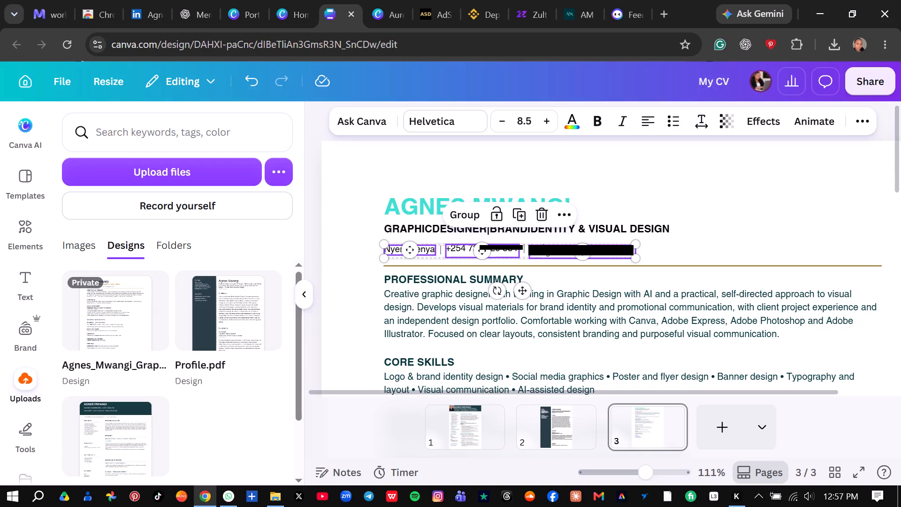
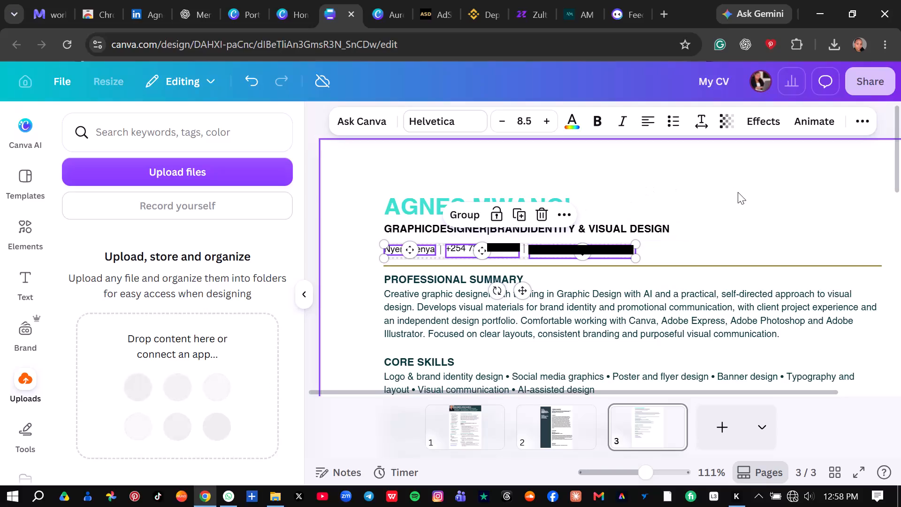
# Start a new line before the bullet "Apply design software and AI-assisted tools" in the Design Experience section.
pyautogui.click(738, 192)
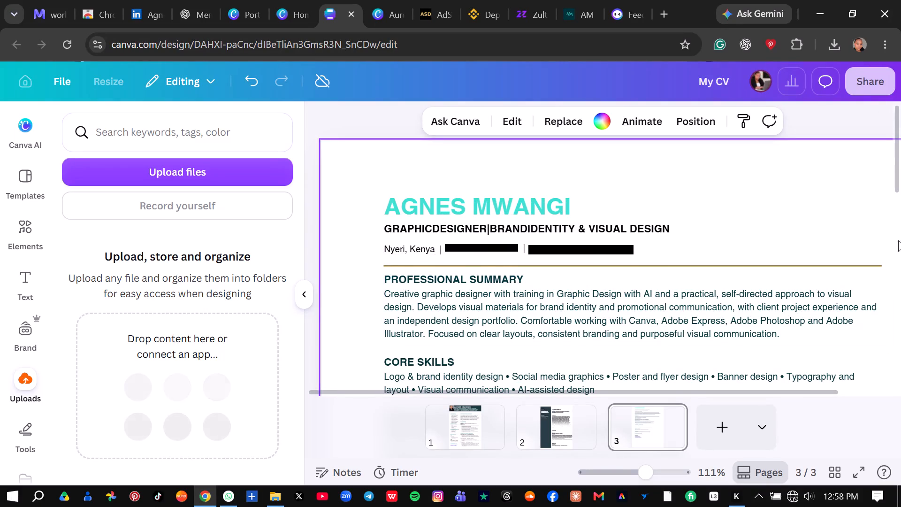
pyautogui.moveTo(897, 164); pyautogui.dragTo(897, 170)
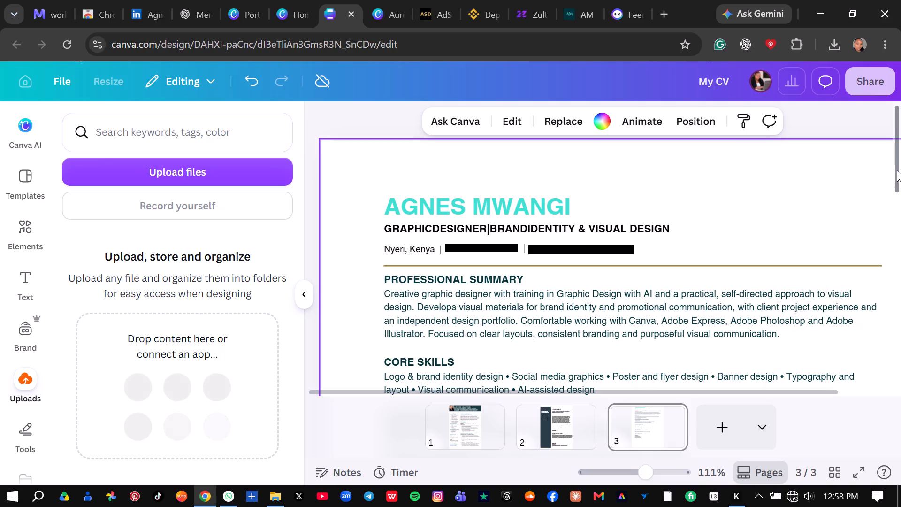
pyautogui.moveTo(897, 170); pyautogui.dragTo(900, 223)
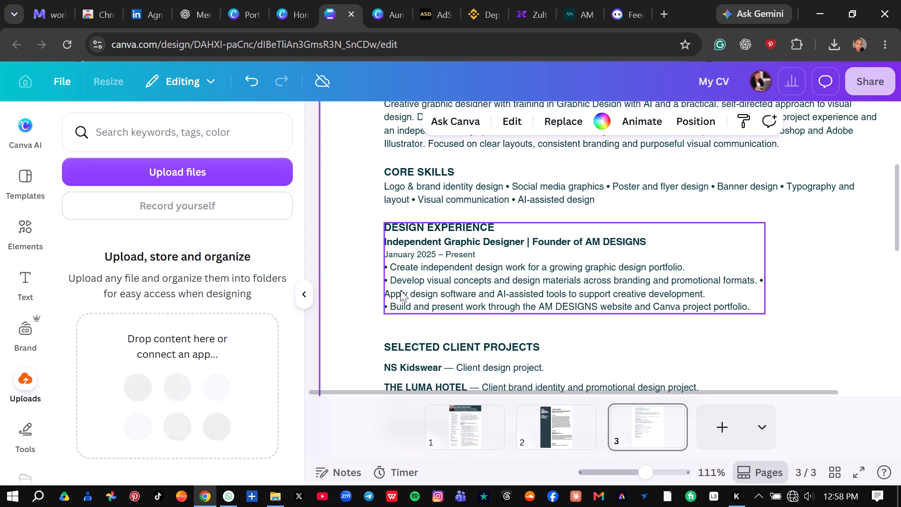
pyautogui.click(759, 280)
pyautogui.click(759, 280)
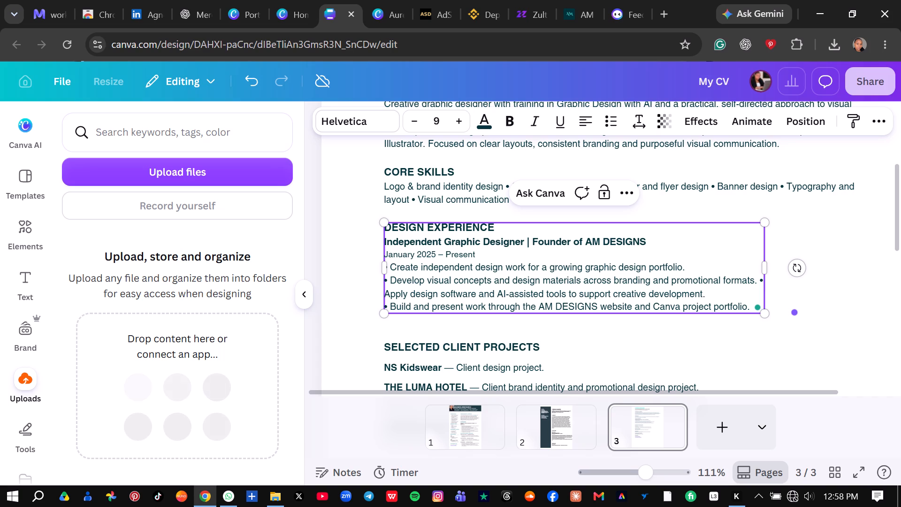
pyautogui.press('Return')
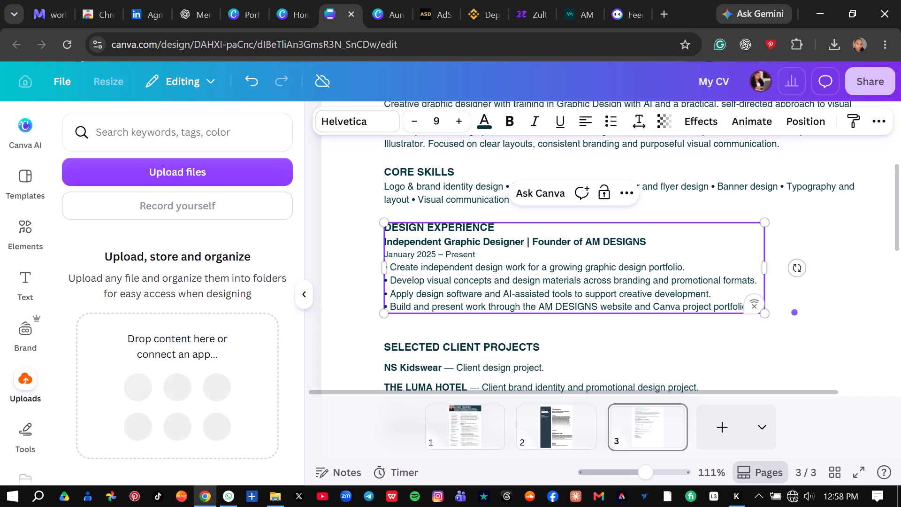
pyautogui.click(826, 227)
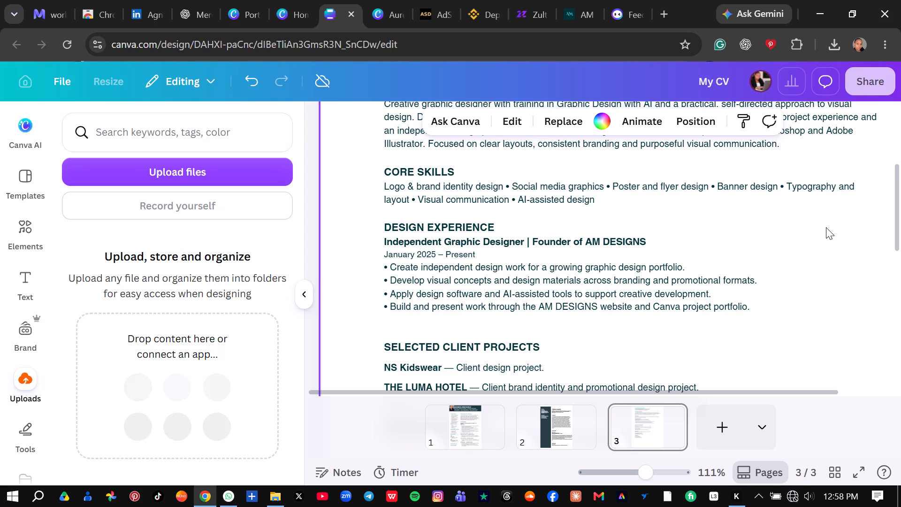
# Make the "January 2025 – Present" date line under Design Experience bold.
pyautogui.click(479, 251)
pyautogui.click(479, 251)
pyautogui.moveTo(479, 251); pyautogui.dragTo(384, 251)
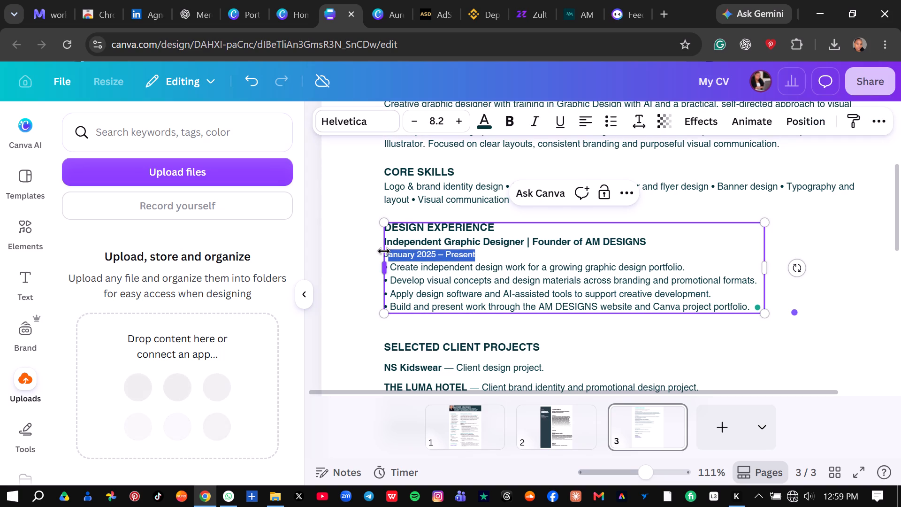
pyautogui.moveTo(384, 251); pyautogui.dragTo(388, 253)
pyautogui.moveTo(388, 253); pyautogui.dragTo(386, 253)
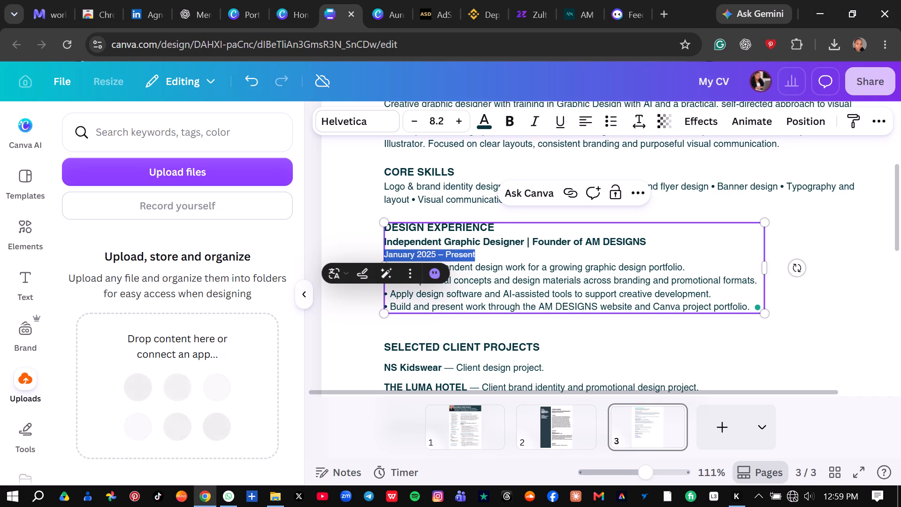
pyautogui.click(507, 120)
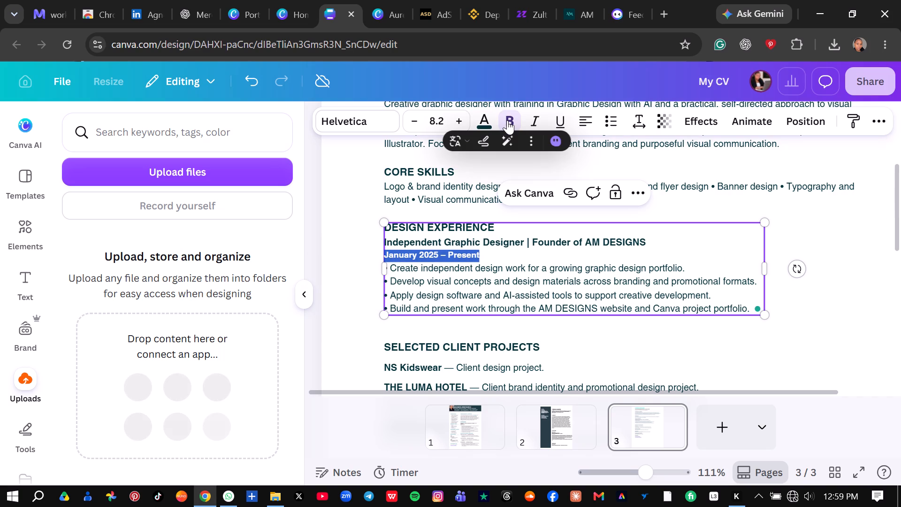
pyautogui.click(338, 243)
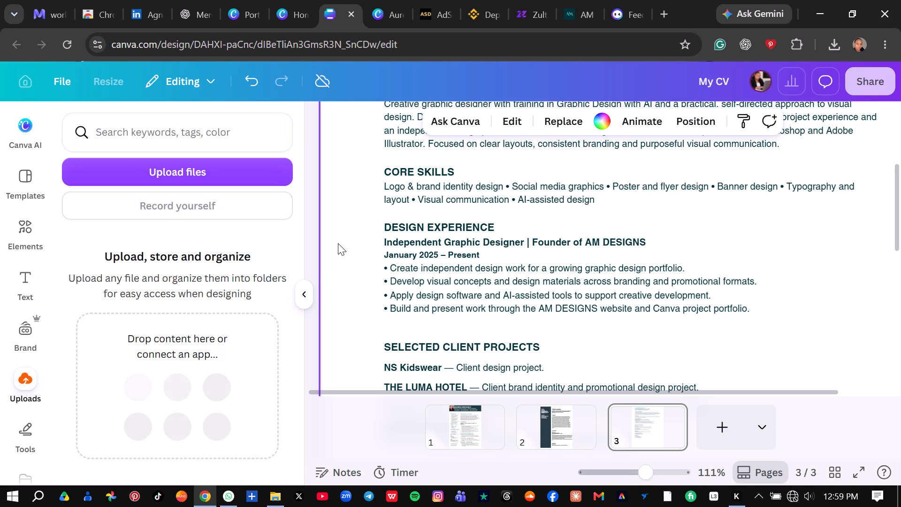
# Make "AM DESIGNS" in the last Design Experience bullet bold and colour it dark blue.
pyautogui.click(596, 306)
pyautogui.click(596, 306)
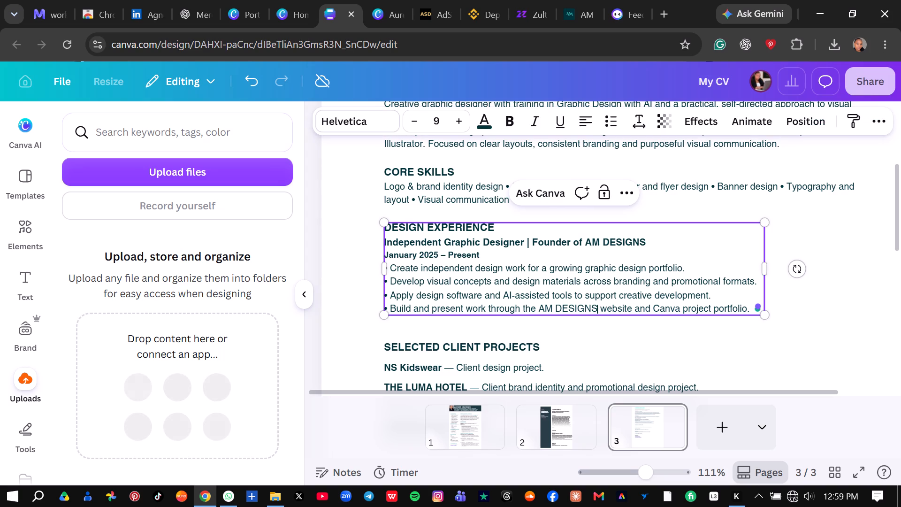
pyautogui.moveTo(596, 306); pyautogui.dragTo(540, 303)
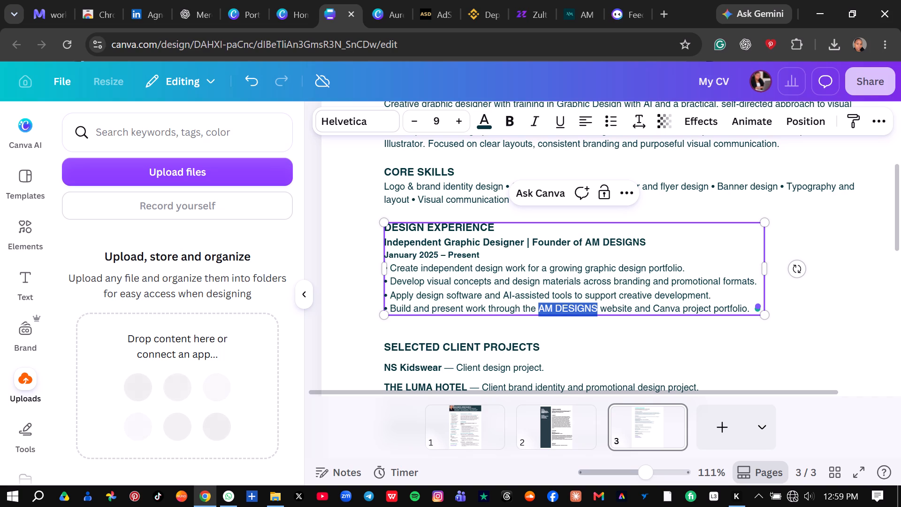
pyautogui.moveTo(540, 303); pyautogui.dragTo(537, 303)
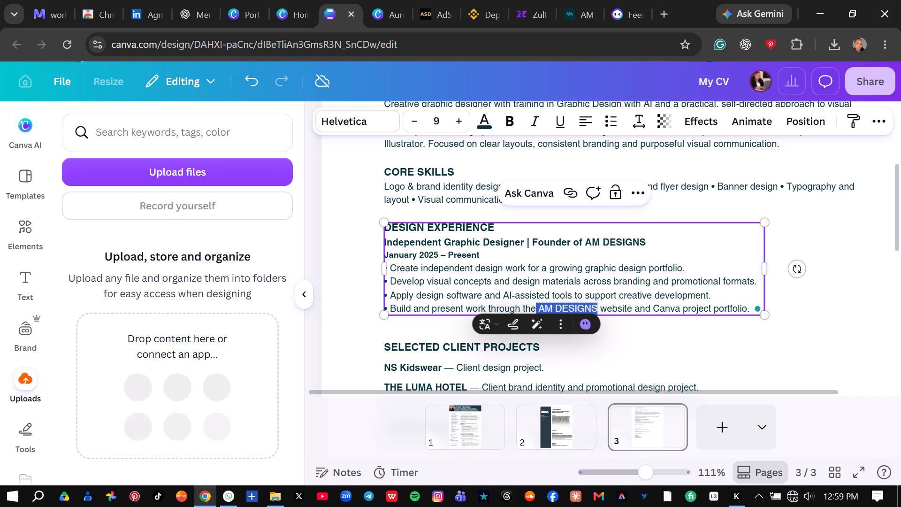
pyautogui.click(511, 122)
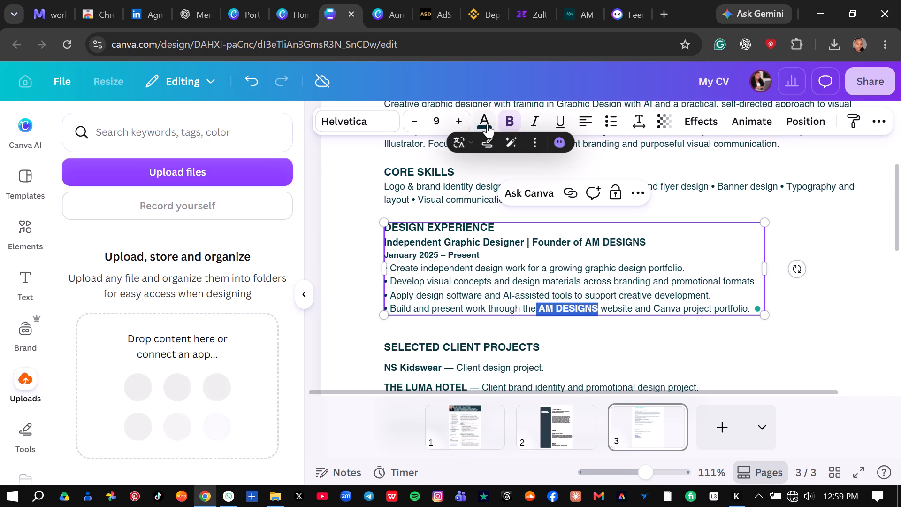
pyautogui.click(487, 124)
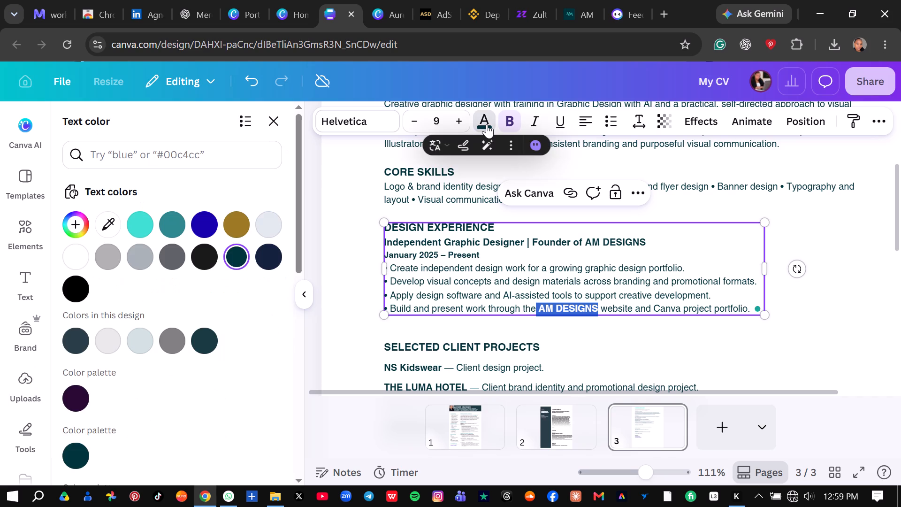
pyautogui.click(206, 217)
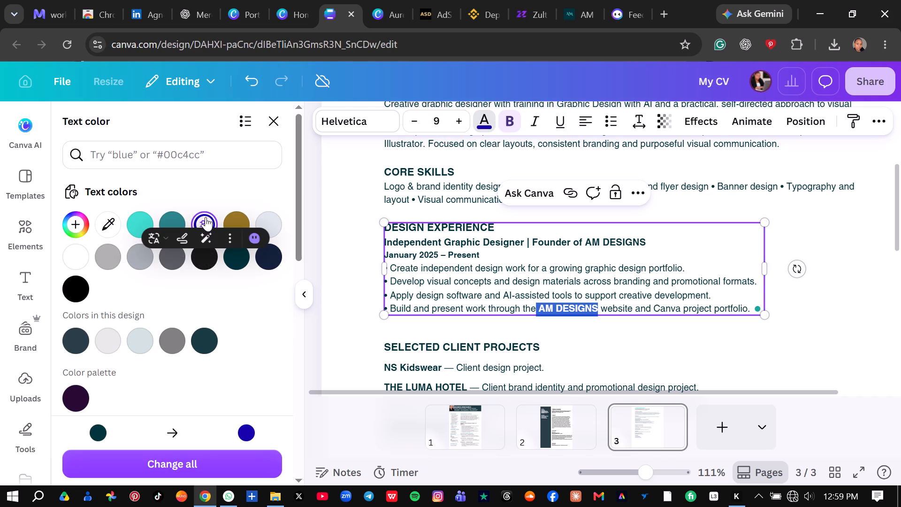
pyautogui.click(860, 227)
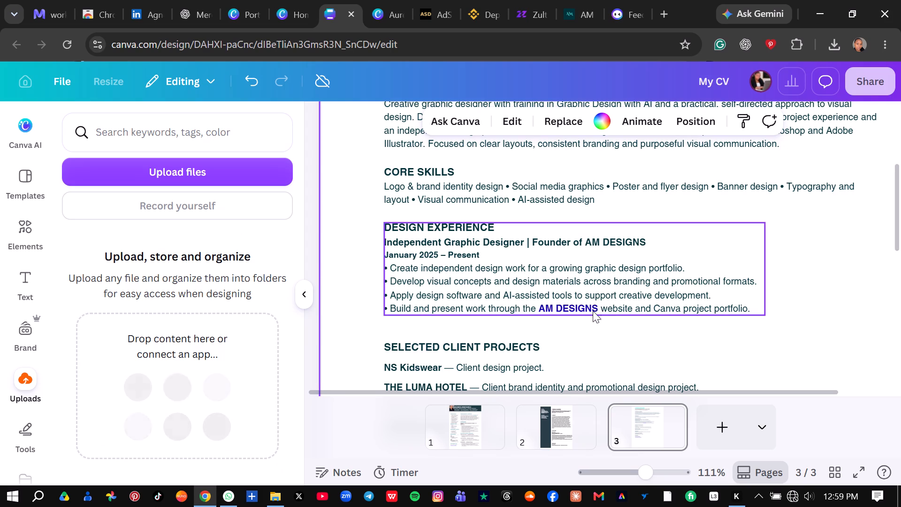
# Select the location entry in the contact line under the job title, continuing to edit the design while offline.
pyautogui.moveTo(900, 175); pyautogui.dragTo(900, 176)
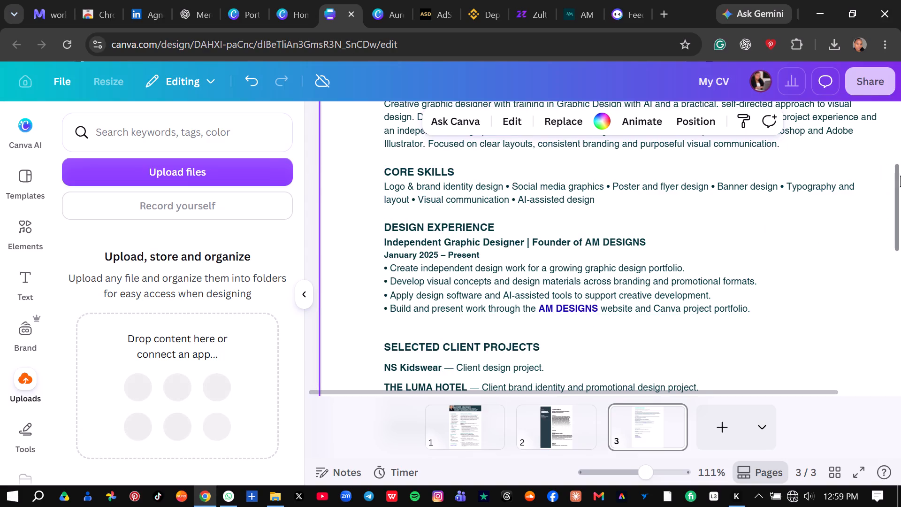
pyautogui.moveTo(900, 176); pyautogui.dragTo(900, 229)
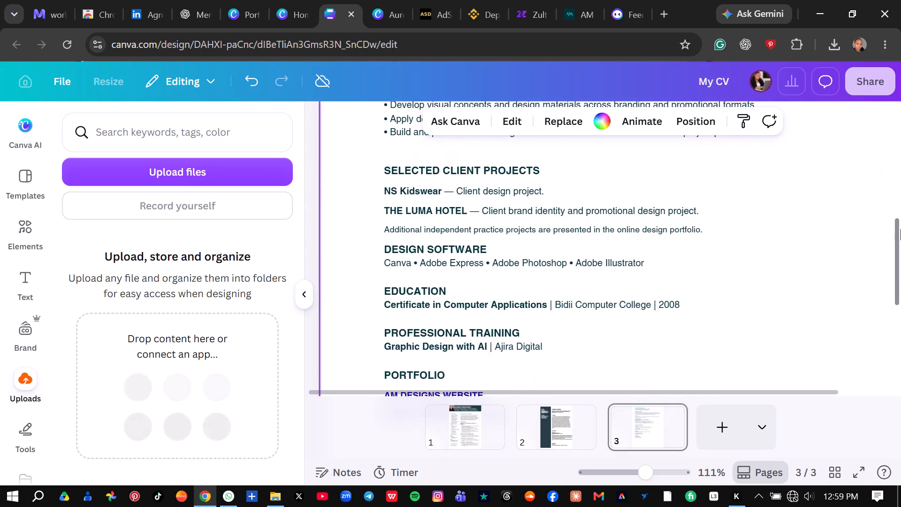
pyautogui.moveTo(900, 229); pyautogui.dragTo(900, 159)
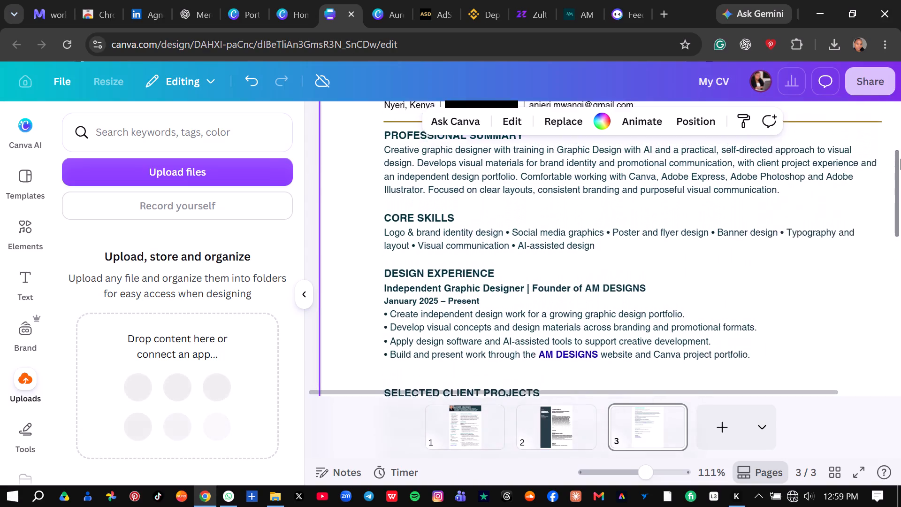
pyautogui.moveTo(900, 159); pyautogui.dragTo(900, 147)
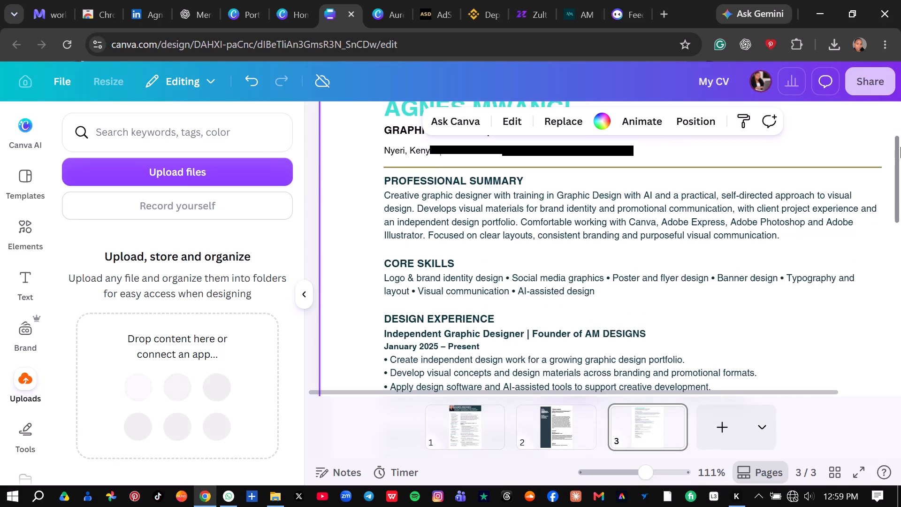
pyautogui.moveTo(900, 147); pyautogui.dragTo(898, 137)
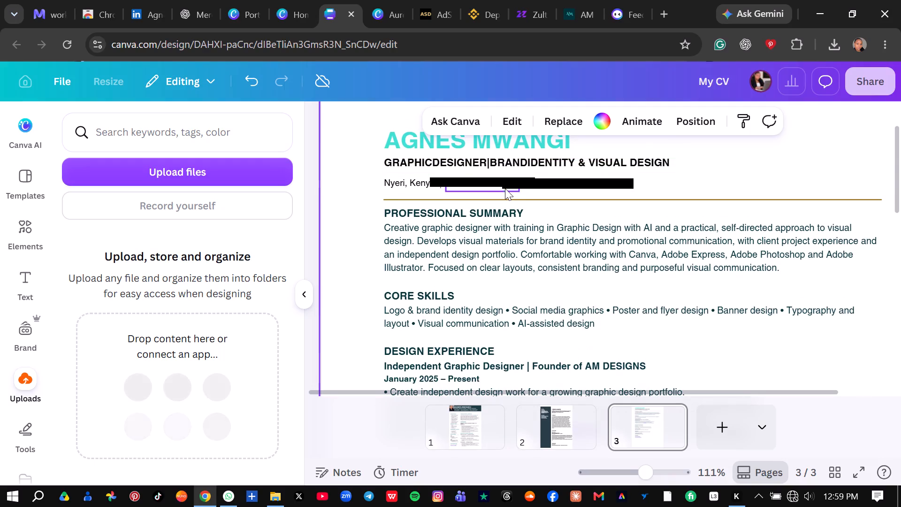
pyautogui.click(417, 178)
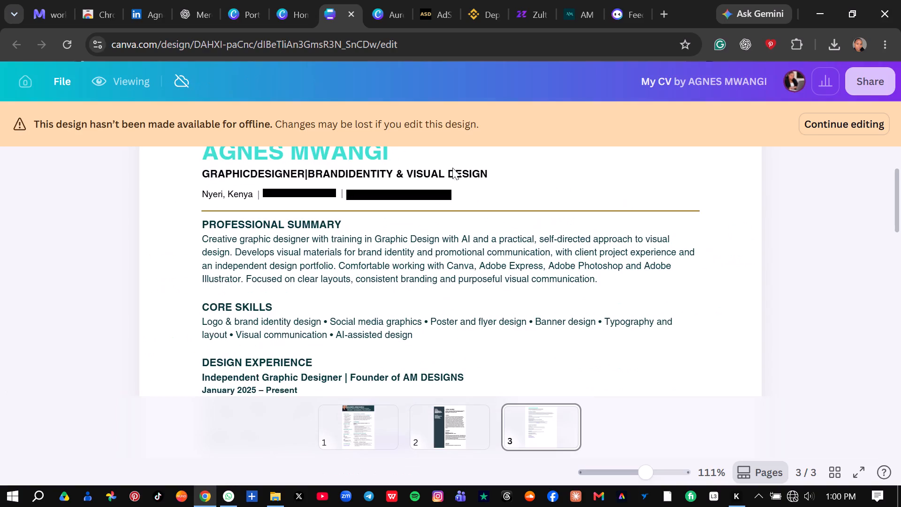
pyautogui.click(821, 122)
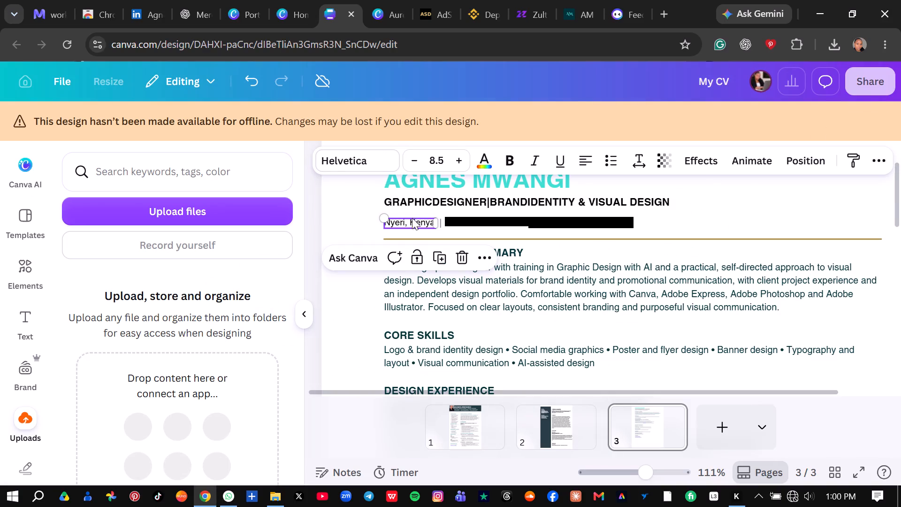
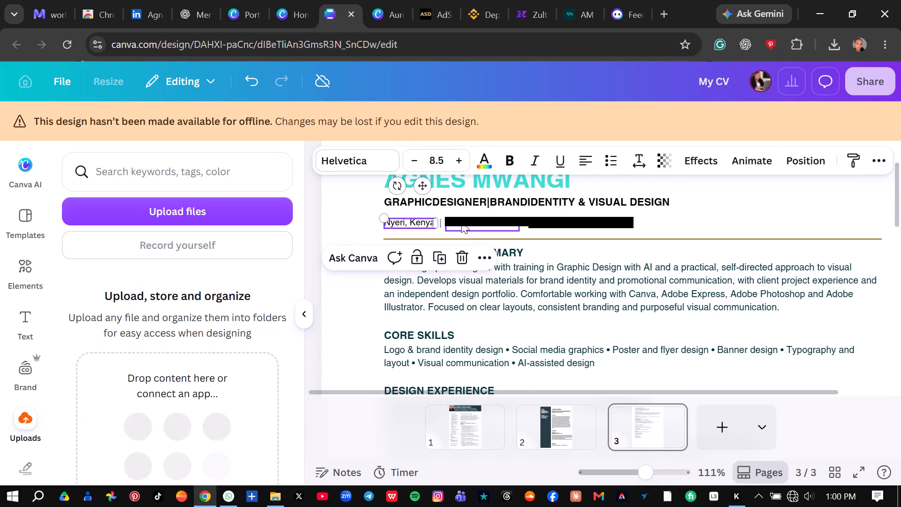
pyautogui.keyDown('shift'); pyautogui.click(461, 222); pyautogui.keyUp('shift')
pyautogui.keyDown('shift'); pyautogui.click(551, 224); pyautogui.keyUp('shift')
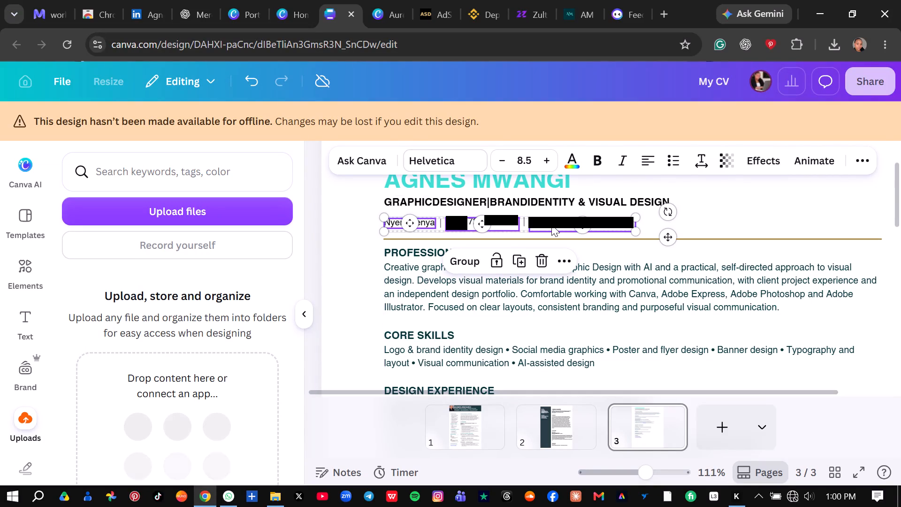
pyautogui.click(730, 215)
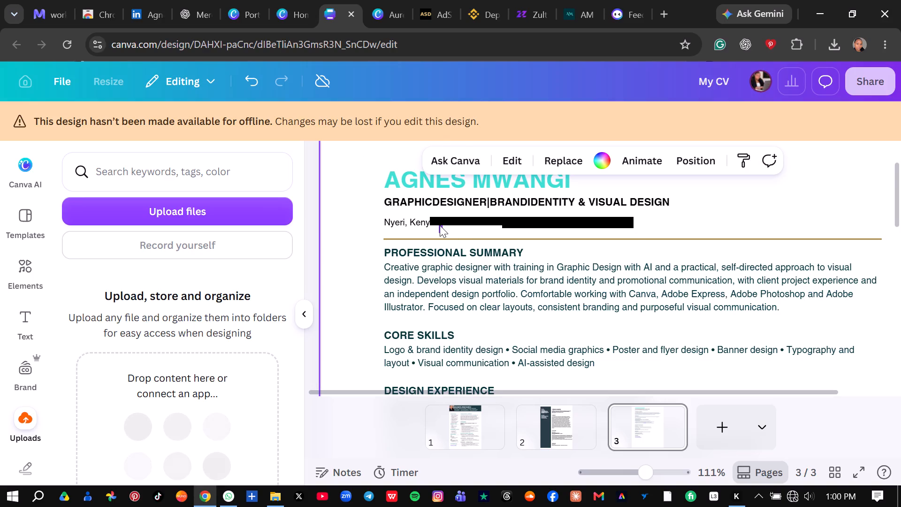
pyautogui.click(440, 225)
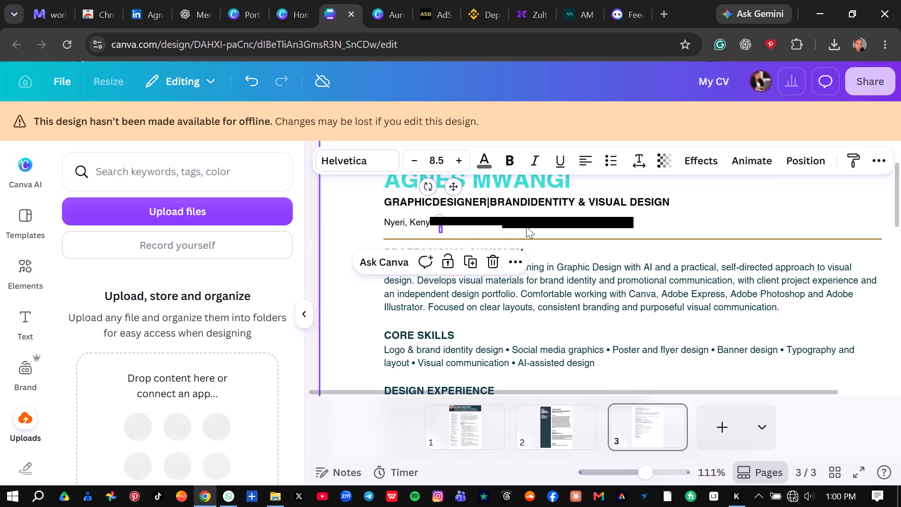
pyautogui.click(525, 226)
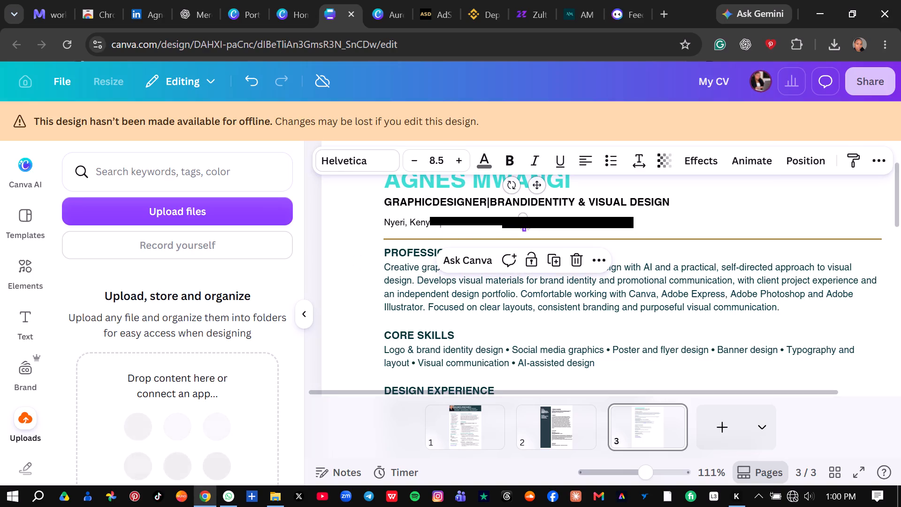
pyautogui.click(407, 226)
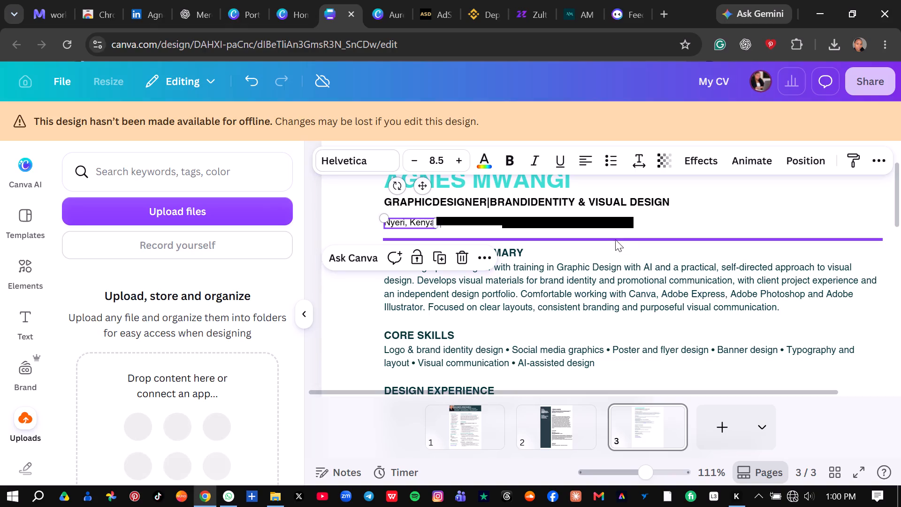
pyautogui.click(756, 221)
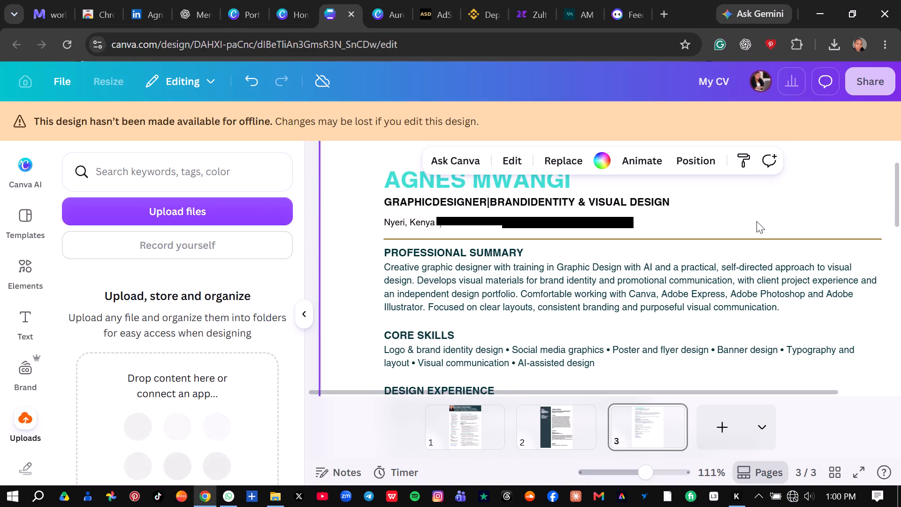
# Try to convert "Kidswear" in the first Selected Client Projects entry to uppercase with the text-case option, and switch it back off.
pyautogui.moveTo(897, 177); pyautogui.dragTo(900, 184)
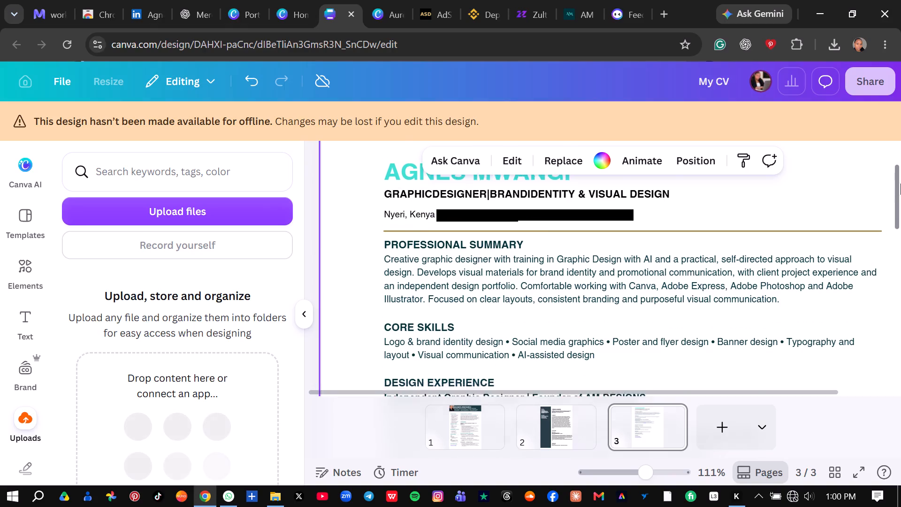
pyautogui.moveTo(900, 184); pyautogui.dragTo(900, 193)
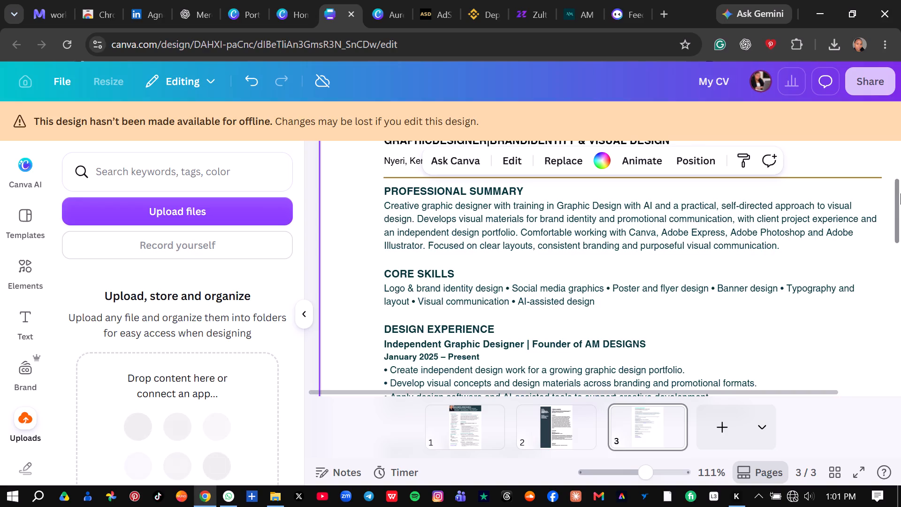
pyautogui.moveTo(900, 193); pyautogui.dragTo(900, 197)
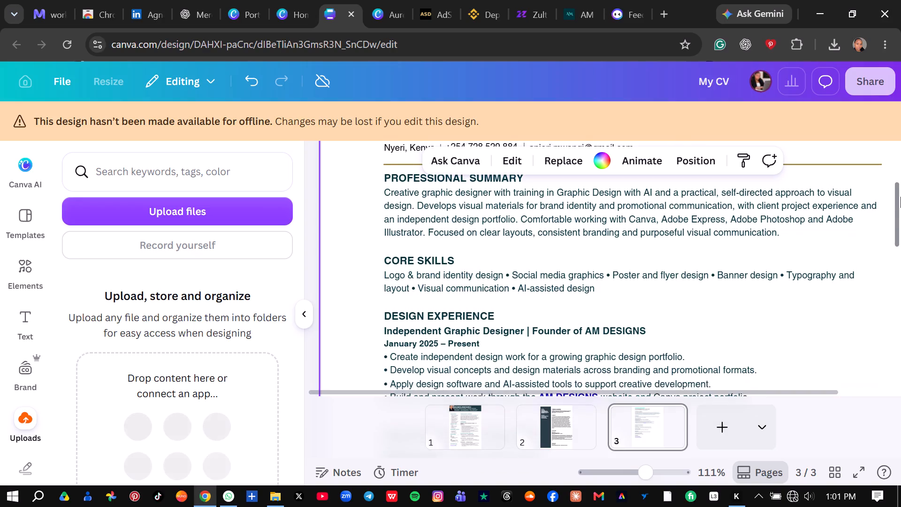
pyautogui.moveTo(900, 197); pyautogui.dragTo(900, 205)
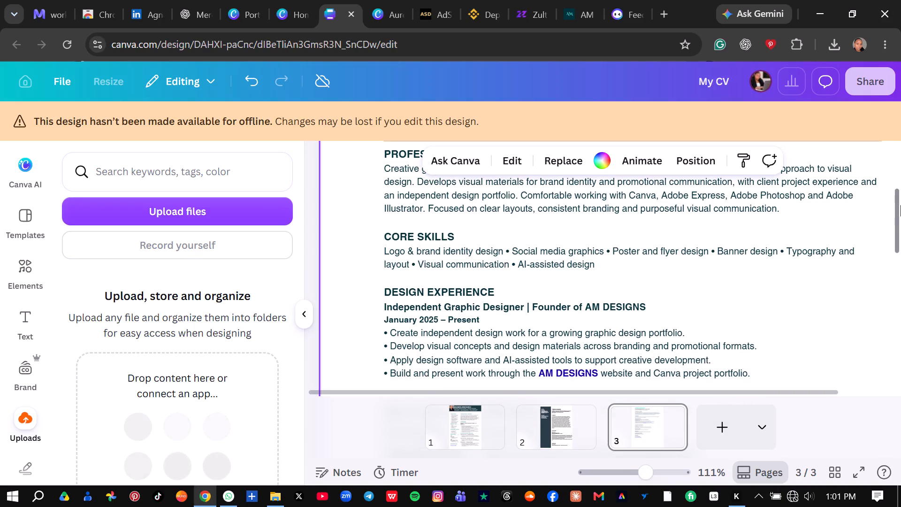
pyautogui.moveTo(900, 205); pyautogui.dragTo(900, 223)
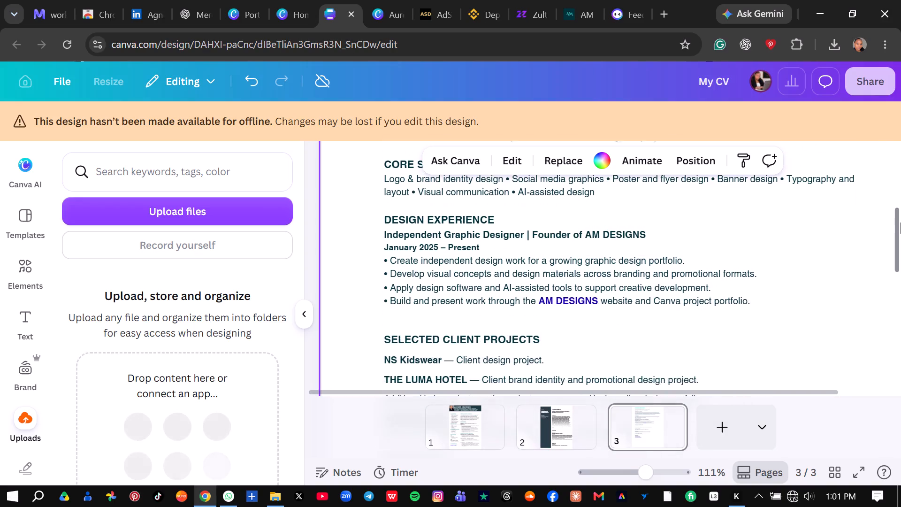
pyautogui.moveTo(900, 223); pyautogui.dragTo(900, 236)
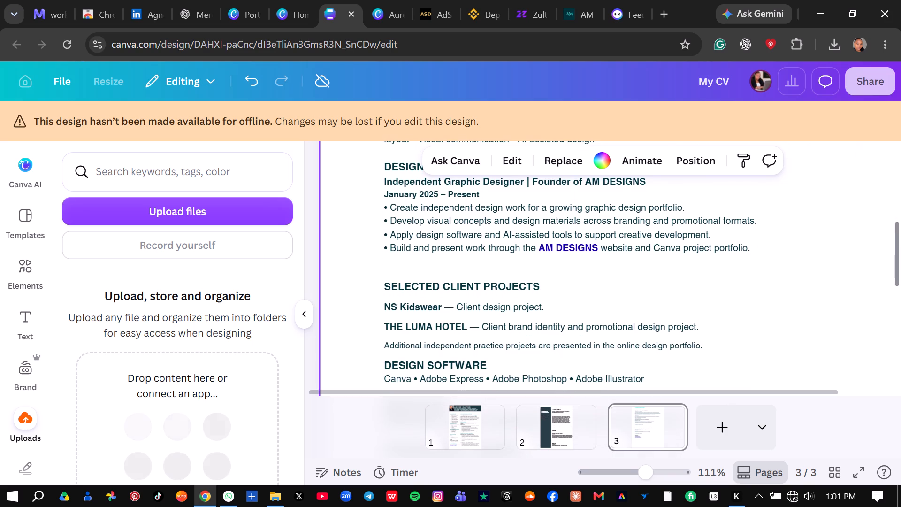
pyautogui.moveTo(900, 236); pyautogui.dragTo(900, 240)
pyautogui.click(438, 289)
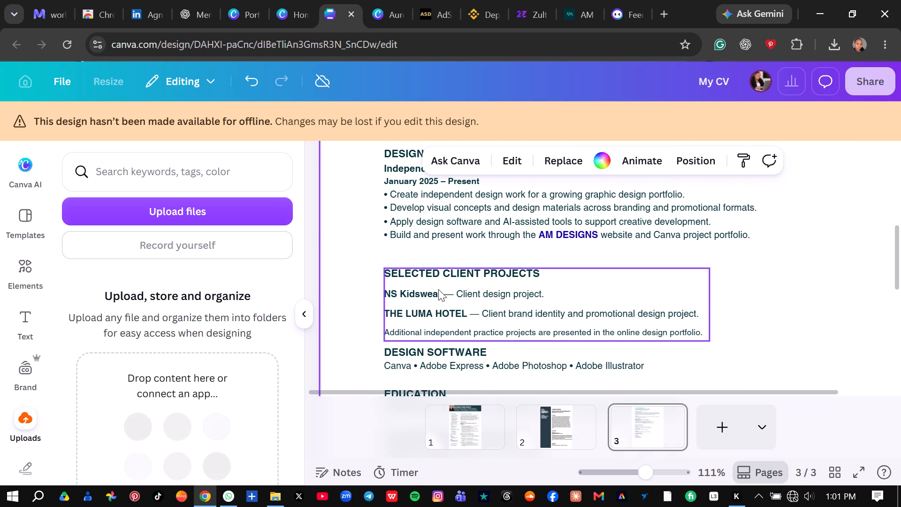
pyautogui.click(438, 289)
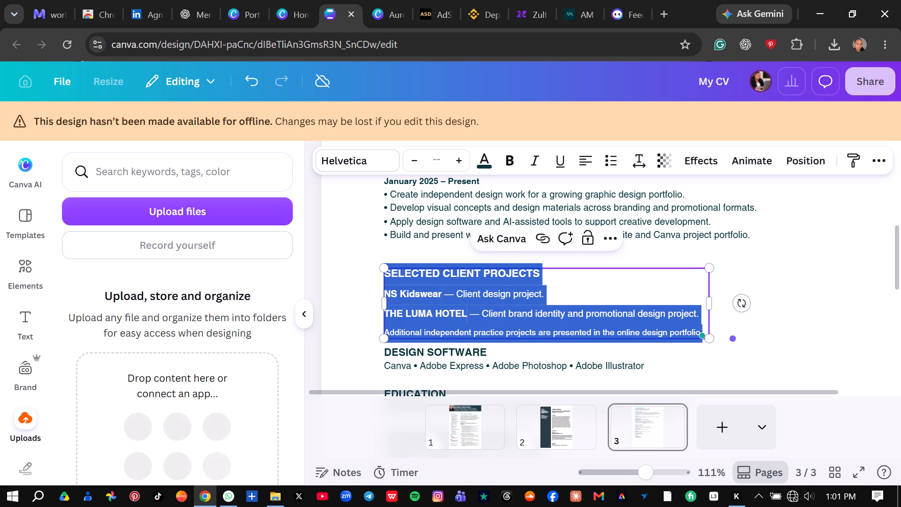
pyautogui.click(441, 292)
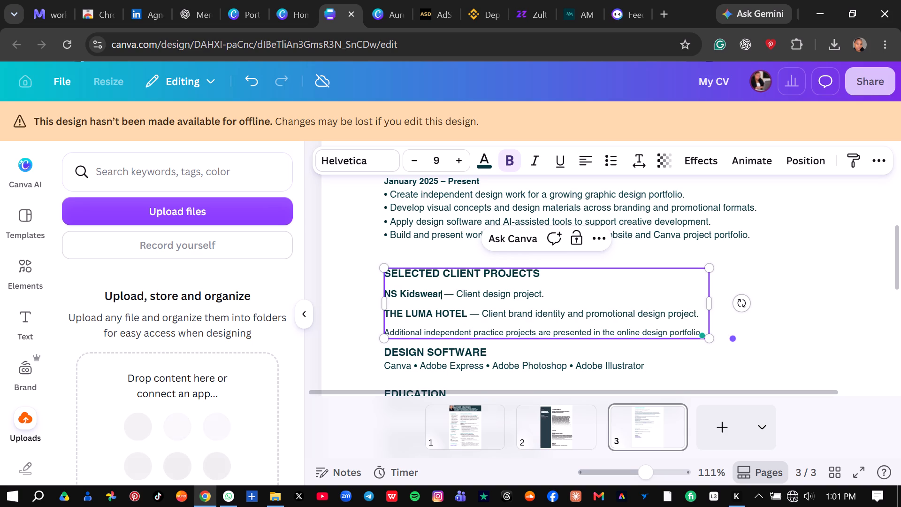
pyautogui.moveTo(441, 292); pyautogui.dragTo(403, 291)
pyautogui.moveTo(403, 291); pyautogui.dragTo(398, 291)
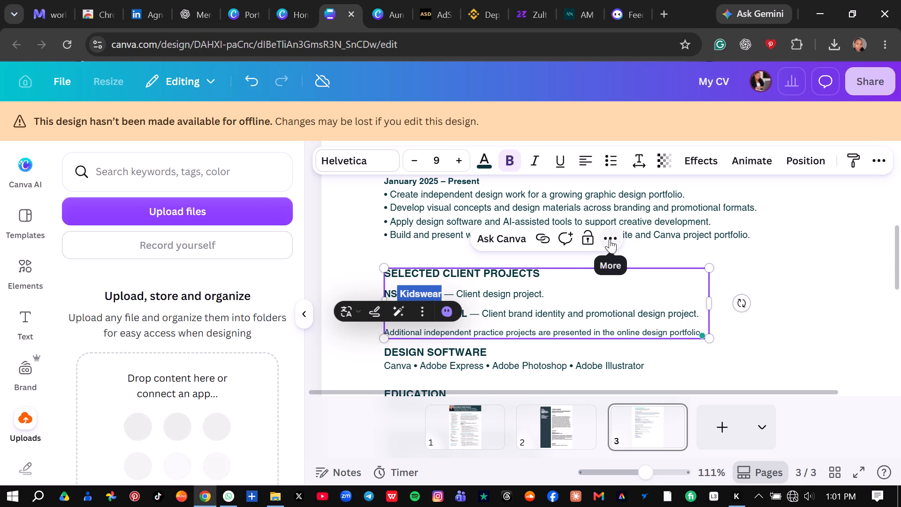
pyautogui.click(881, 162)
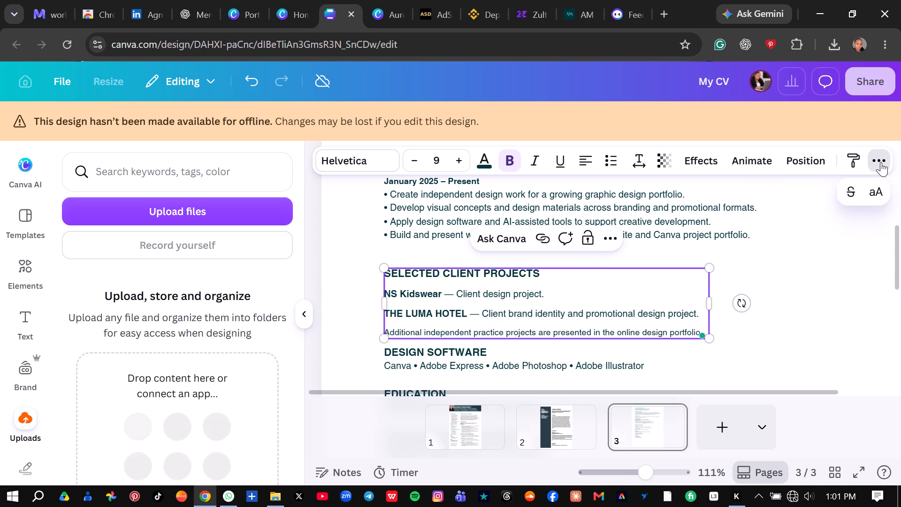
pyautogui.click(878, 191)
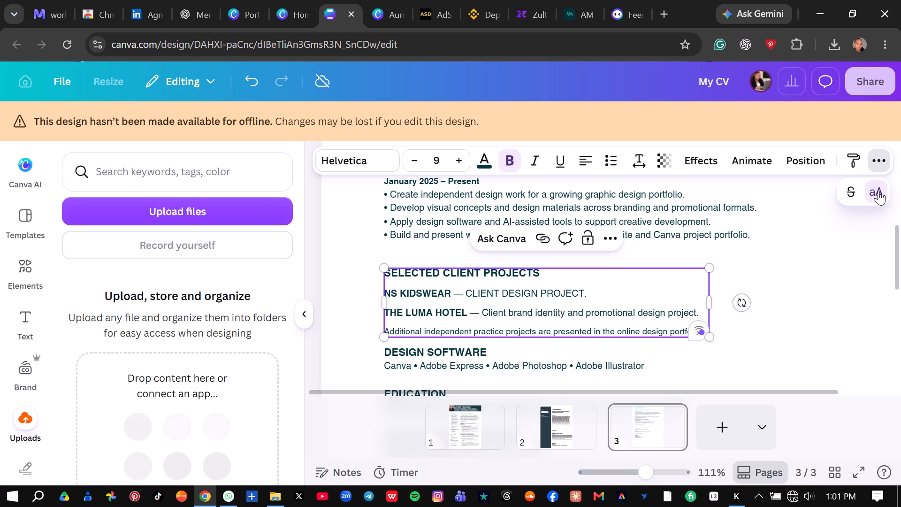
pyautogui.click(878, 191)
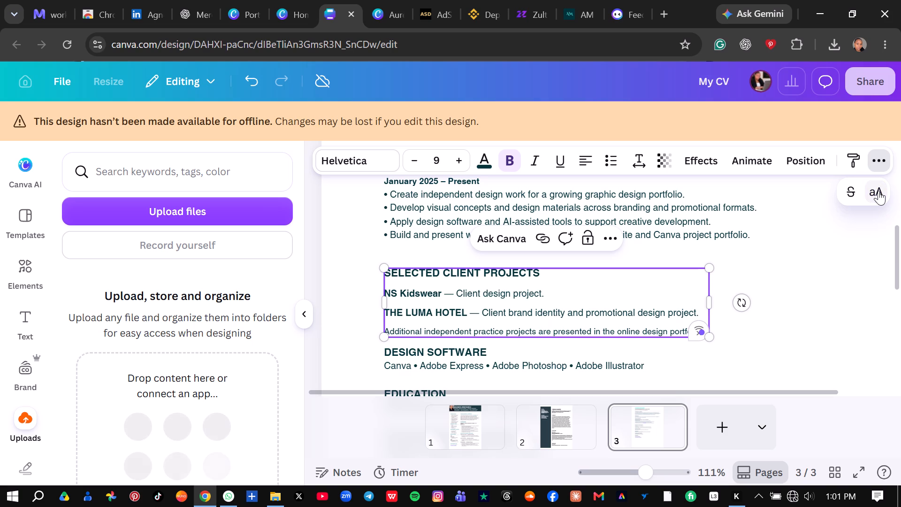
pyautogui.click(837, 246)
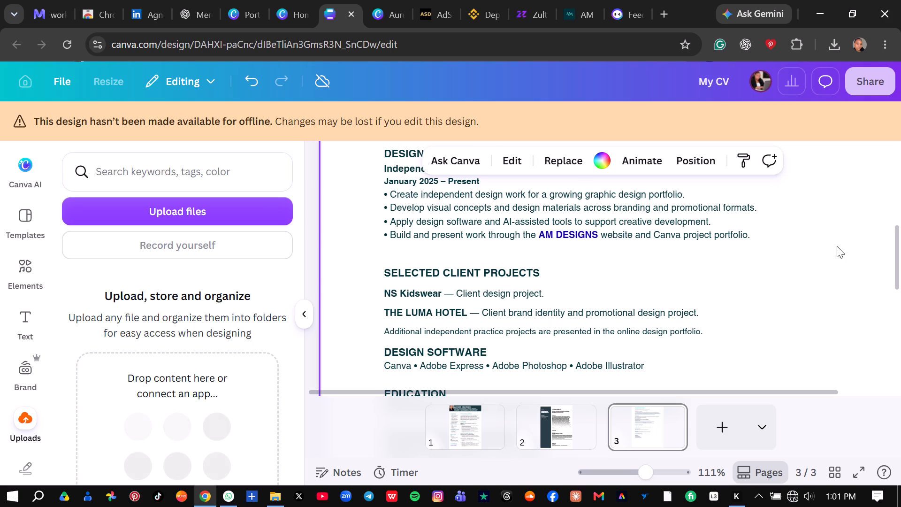
# Retype the first Selected Client Projects name in capitals so that it reads "NS KIDSWEAR".
pyautogui.click(441, 290)
pyautogui.click(441, 290)
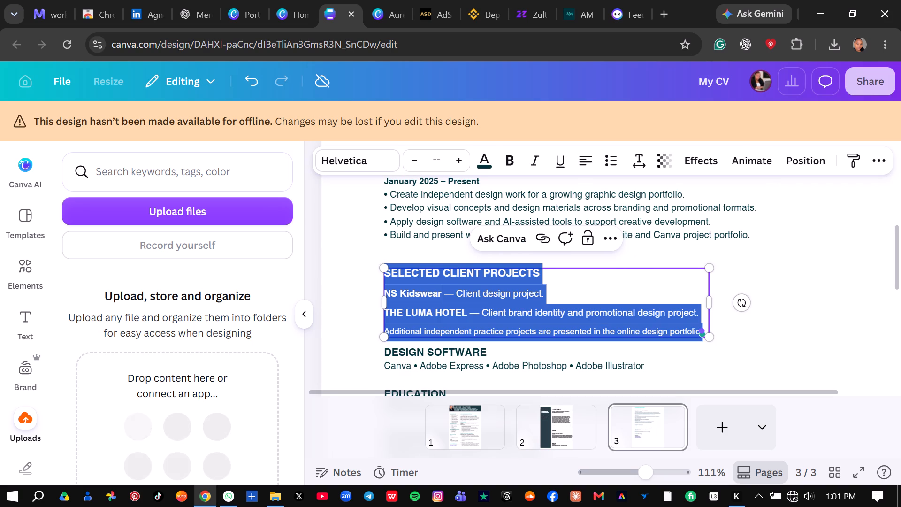
pyautogui.click(441, 290)
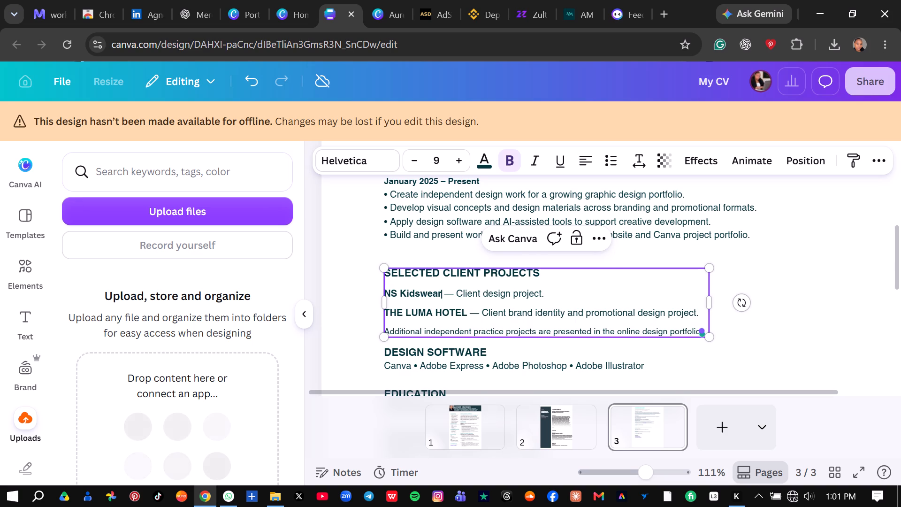
pyautogui.press('BackSpace')
pyautogui.press('BackSpace')
pyautogui.press('BackSpace')
pyautogui.press('BackSpace')
pyautogui.press('BackSpace')
pyautogui.press('BackSpace')
pyautogui.press('BackSpace')
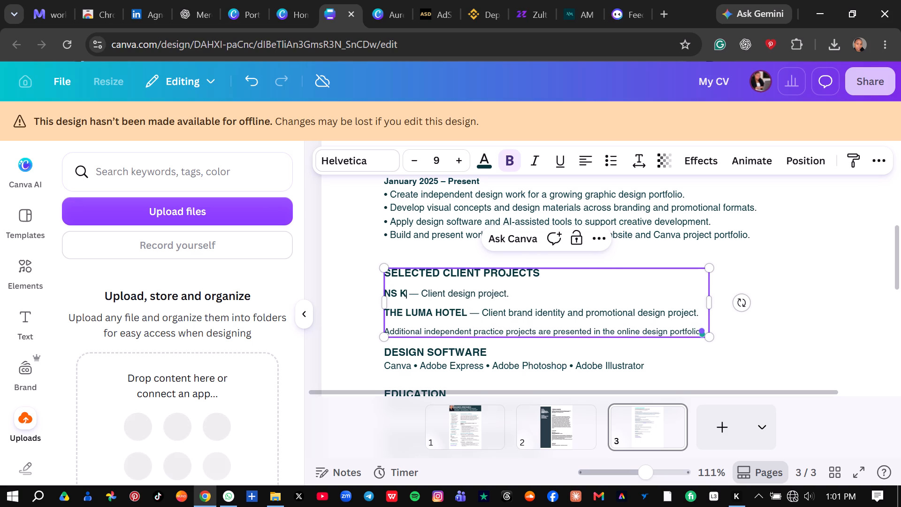
pyautogui.write('IDSWEAR')
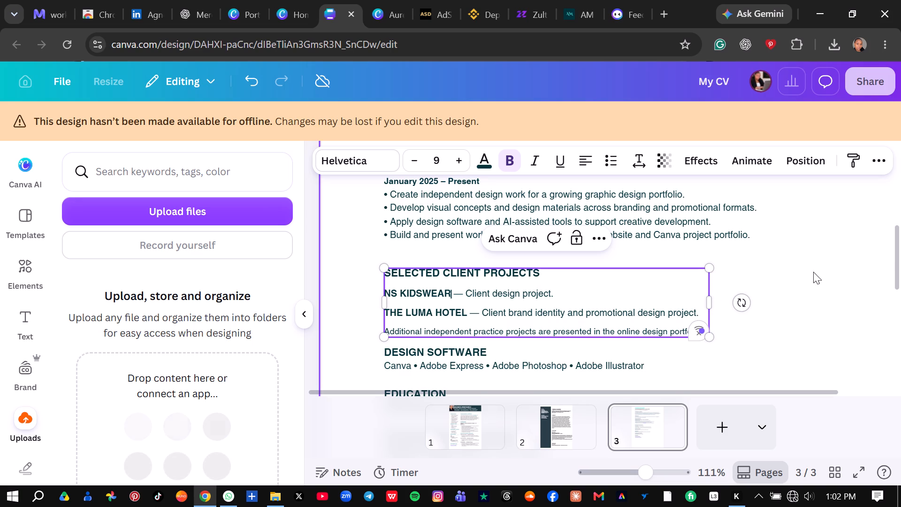
pyautogui.click(828, 273)
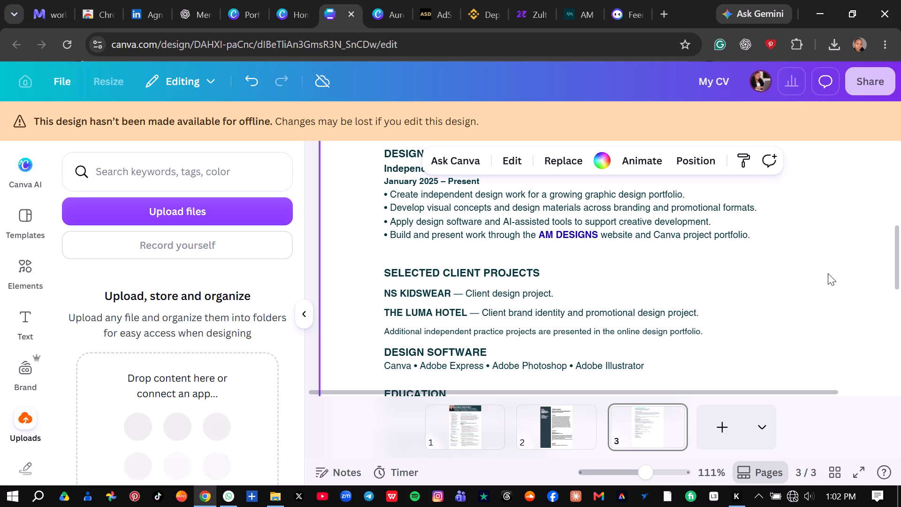
# Copy the description "Client brand identity and promotional design project." from the THE LUMA HOTEL entry.
pyautogui.doubleClick(700, 311)
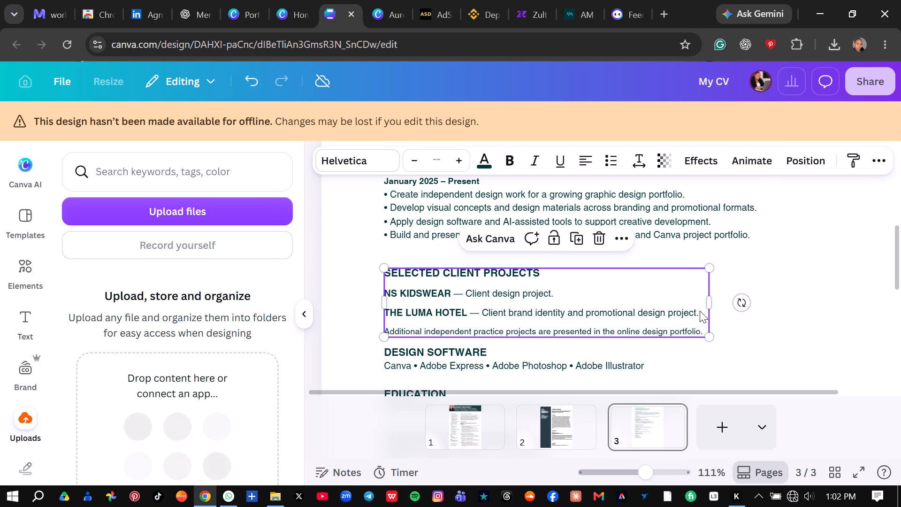
pyautogui.moveTo(700, 311); pyautogui.dragTo(527, 307)
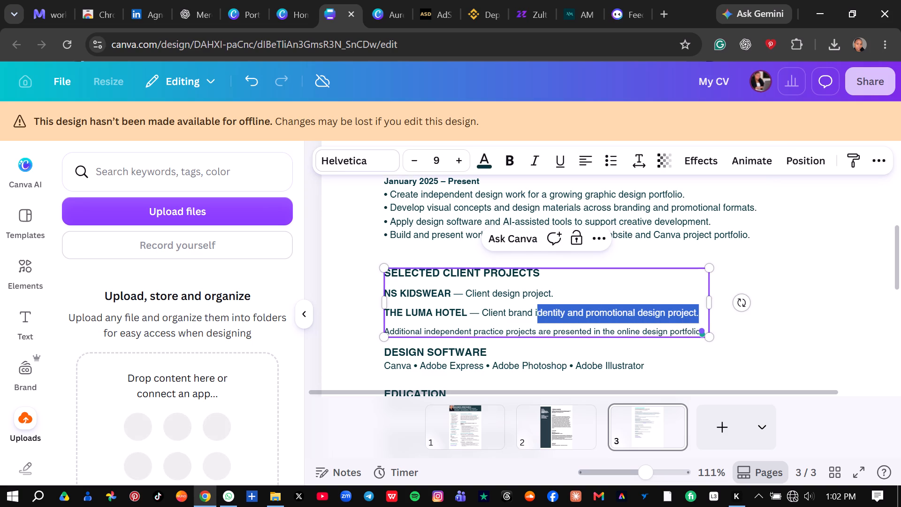
pyautogui.moveTo(527, 307); pyautogui.dragTo(481, 309)
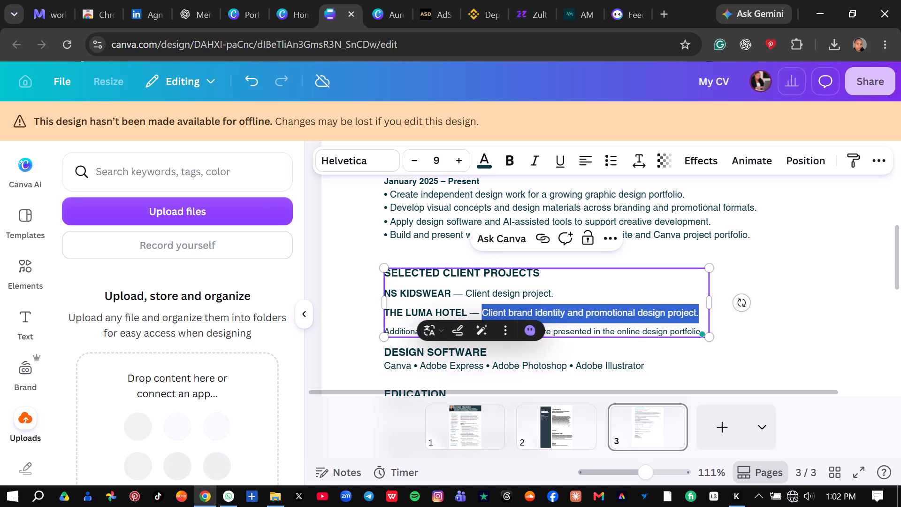
pyautogui.rightClick(574, 314)
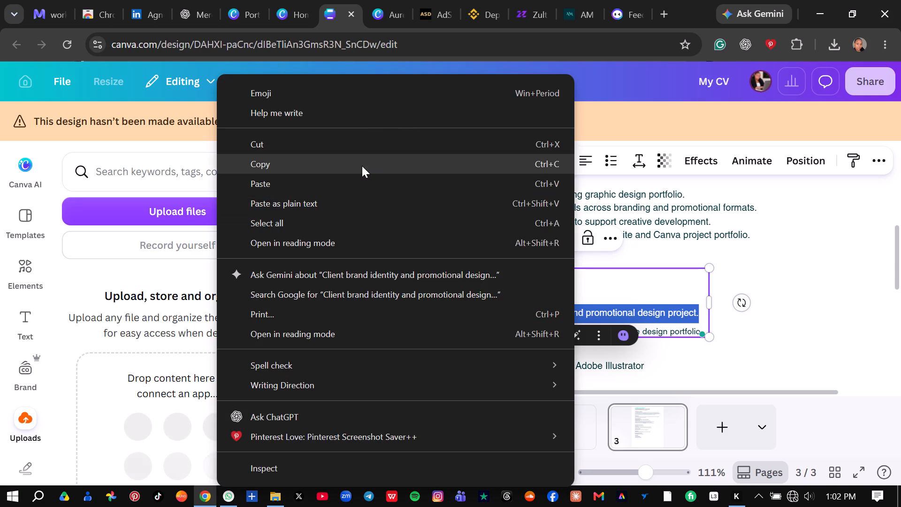
pyautogui.click(362, 166)
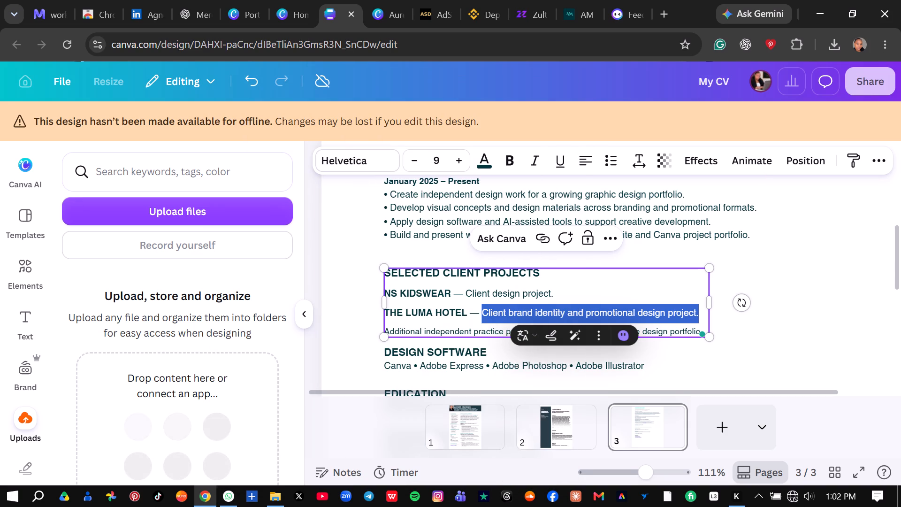
# Replace the NS KIDSWEAR project description with the copied text "Client brand identity and promotional design project.".
pyautogui.click(561, 289)
pyautogui.press('BackSpace')
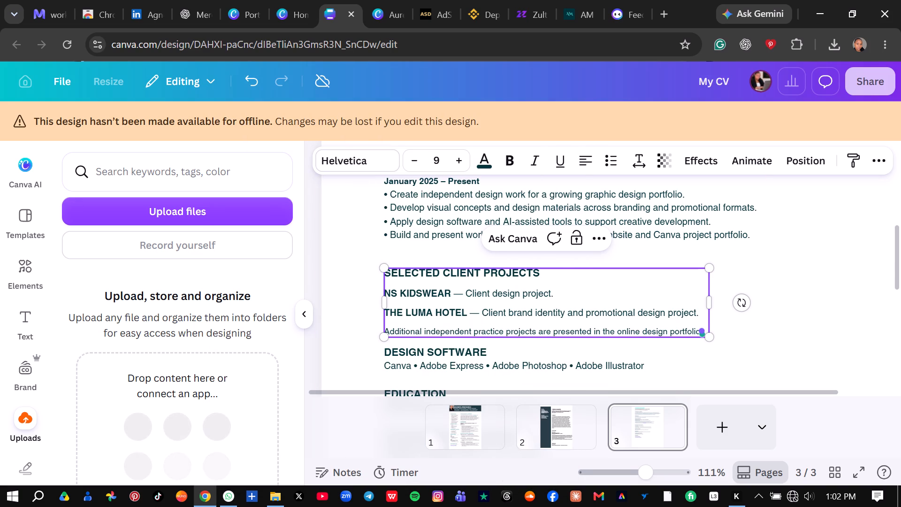
pyautogui.press('BackSpace')
pyautogui.press('BackSpace')
pyautogui.press('BackSpace')
pyautogui.press('BackSpace')
pyautogui.press('BackSpace')
pyautogui.press('BackSpace')
pyautogui.press('BackSpace')
pyautogui.press('BackSpace')
pyautogui.press('BackSpace')
pyautogui.press('BackSpace')
pyautogui.press('BackSpace')
pyautogui.press('BackSpace')
pyautogui.press('BackSpace')
pyautogui.press('BackSpace')
pyautogui.press('BackSpace')
pyautogui.press('BackSpace')
pyautogui.press('BackSpace')
pyautogui.press('BackSpace')
pyautogui.press('BackSpace')
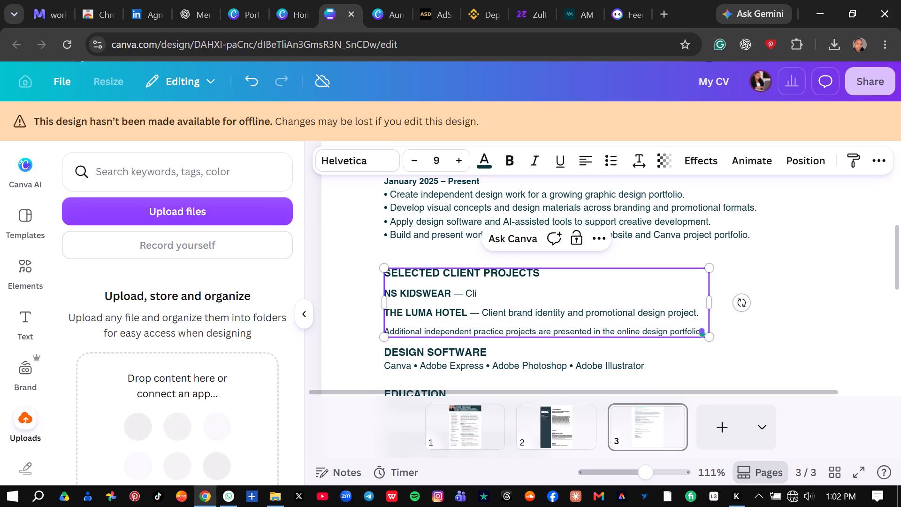
pyautogui.press('BackSpace')
pyautogui.press('BackSpace')
pyautogui.click(473, 289)
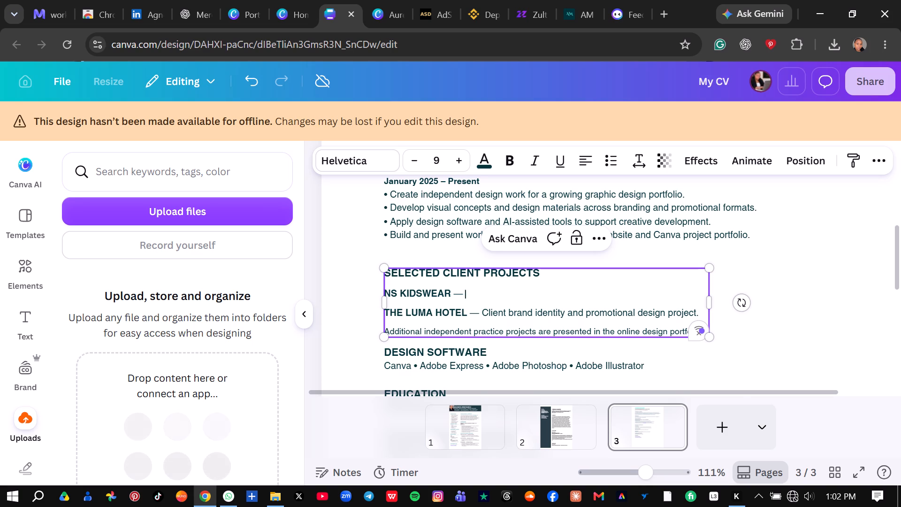
pyautogui.rightClick(473, 289)
pyautogui.click(529, 277)
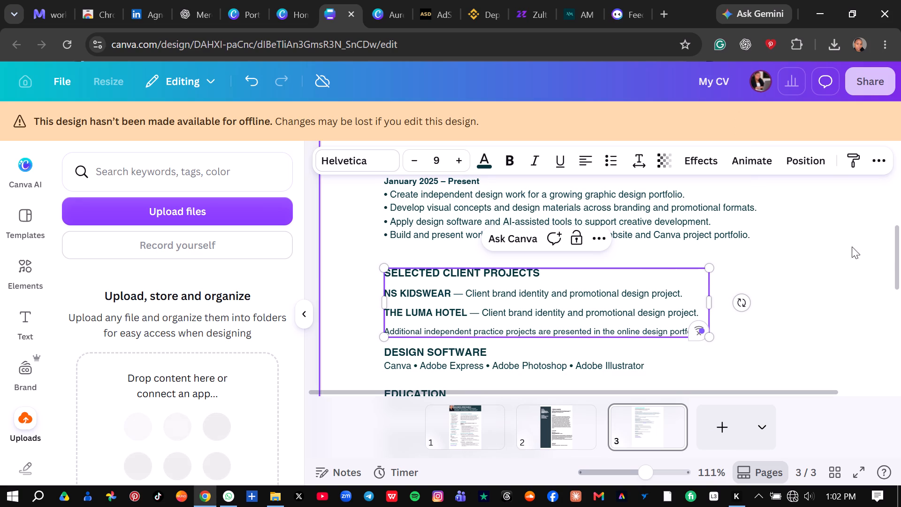
pyautogui.click(851, 265)
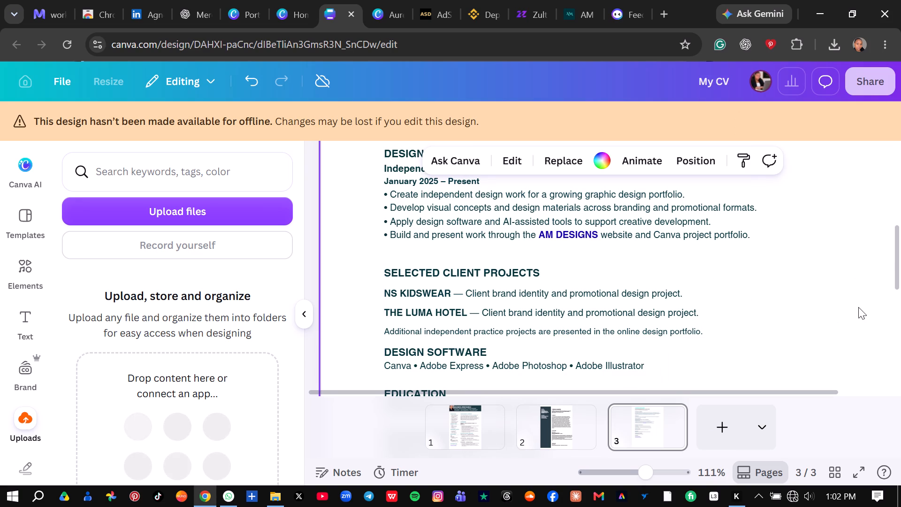
# Copy the separator and year "| 2008" from the end of the Certificate in Computer Applications line under EDUCATION.
pyautogui.moveTo(900, 240); pyautogui.dragTo(900, 275)
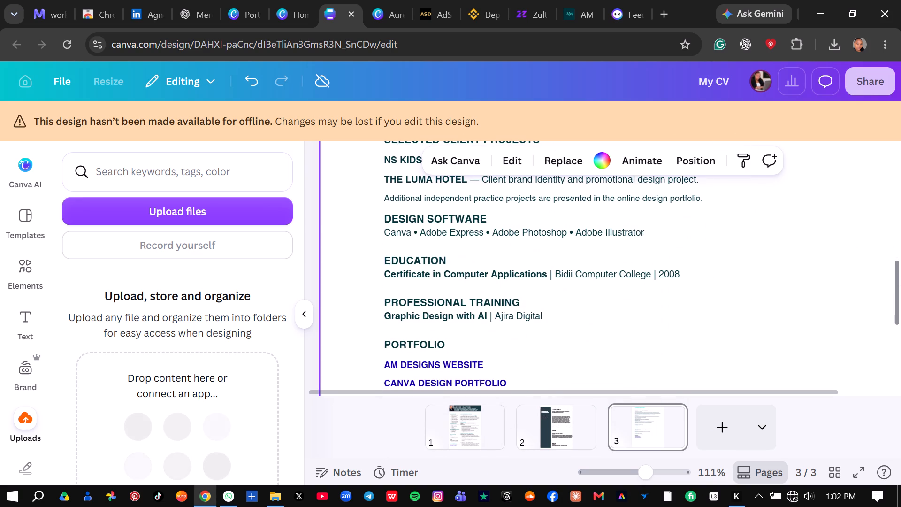
pyautogui.moveTo(900, 275); pyautogui.dragTo(900, 280)
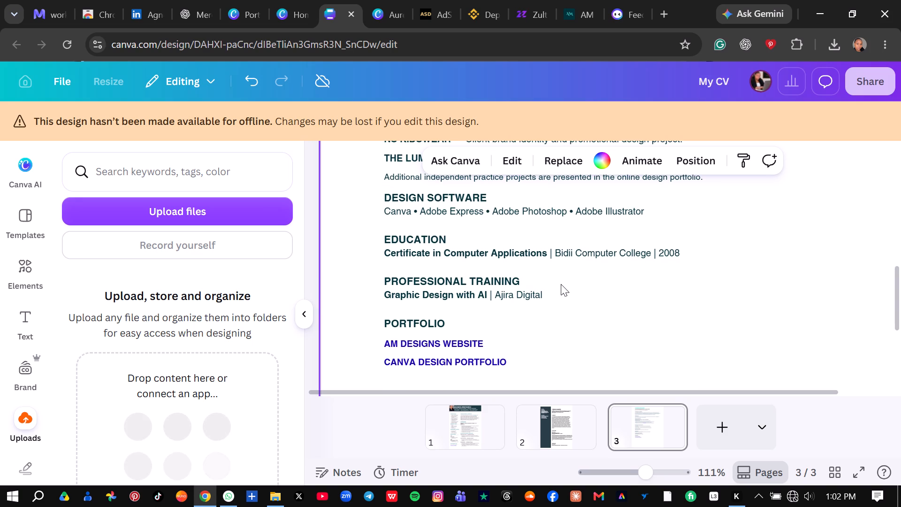
pyautogui.click(682, 248)
pyautogui.click(682, 248)
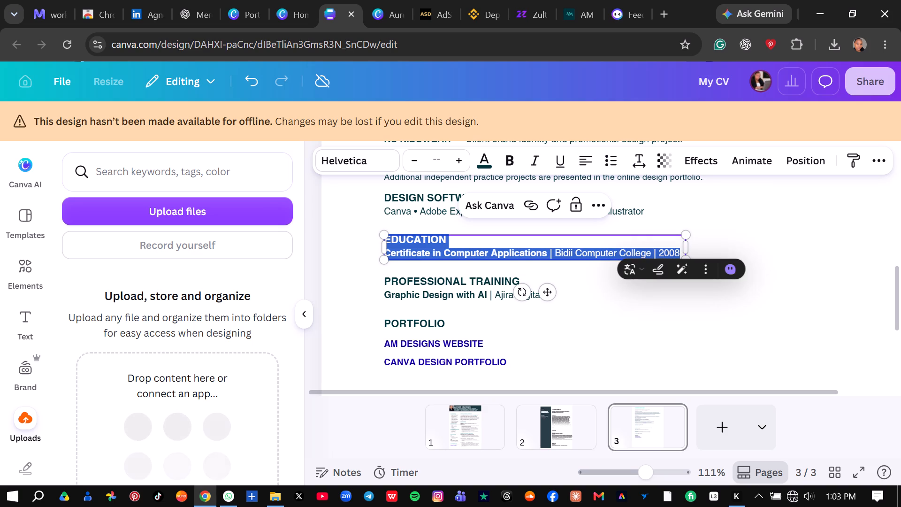
pyautogui.click(682, 248)
pyautogui.moveTo(681, 251); pyautogui.dragTo(654, 251)
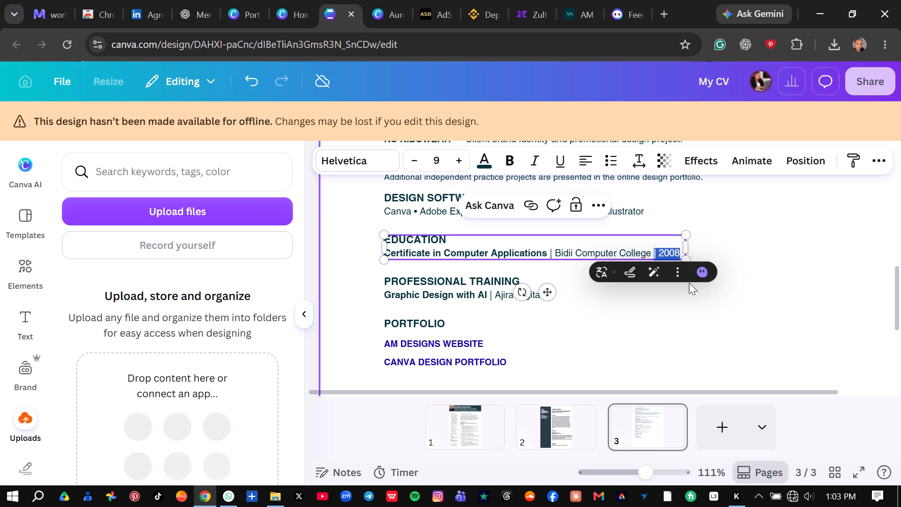
pyautogui.rightClick(661, 252)
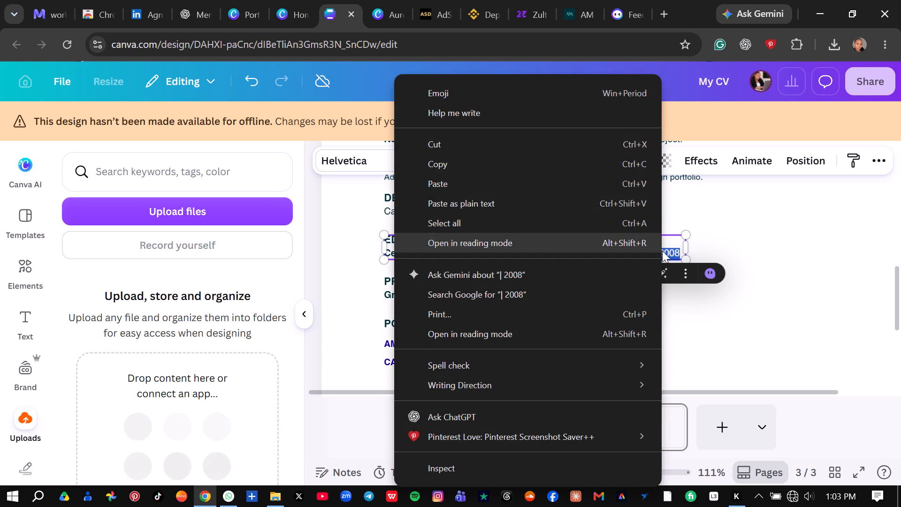
pyautogui.click(503, 165)
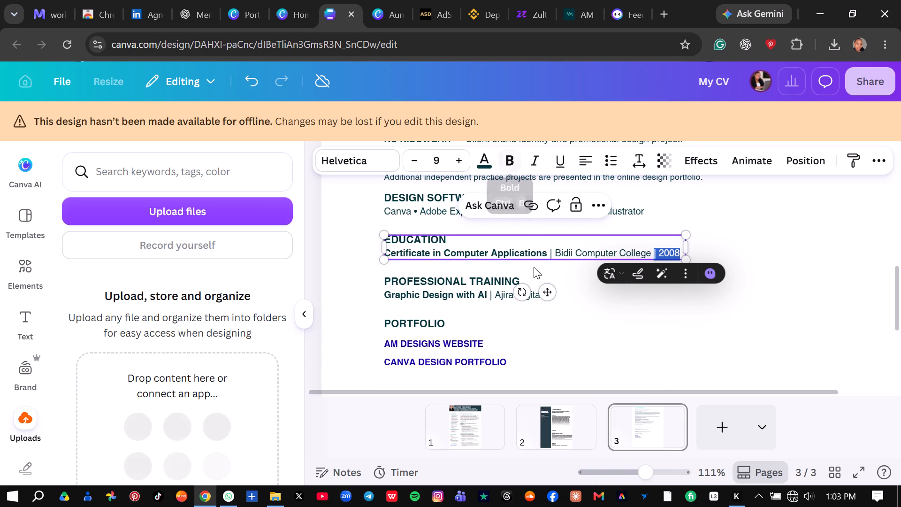
# Widen the PROFESSIONAL TRAINING text box to nearly the width of the EDUCATION entry above it.
pyautogui.click(567, 289)
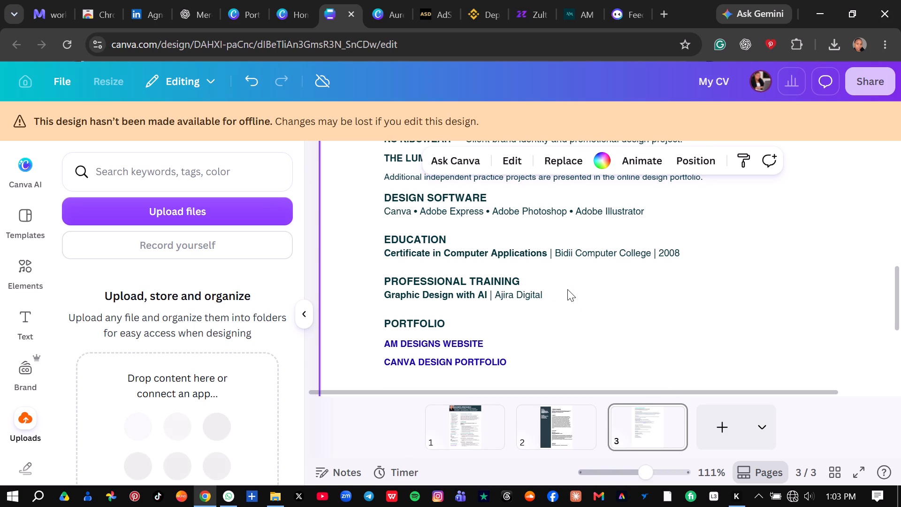
pyautogui.click(567, 289)
pyautogui.click(513, 294)
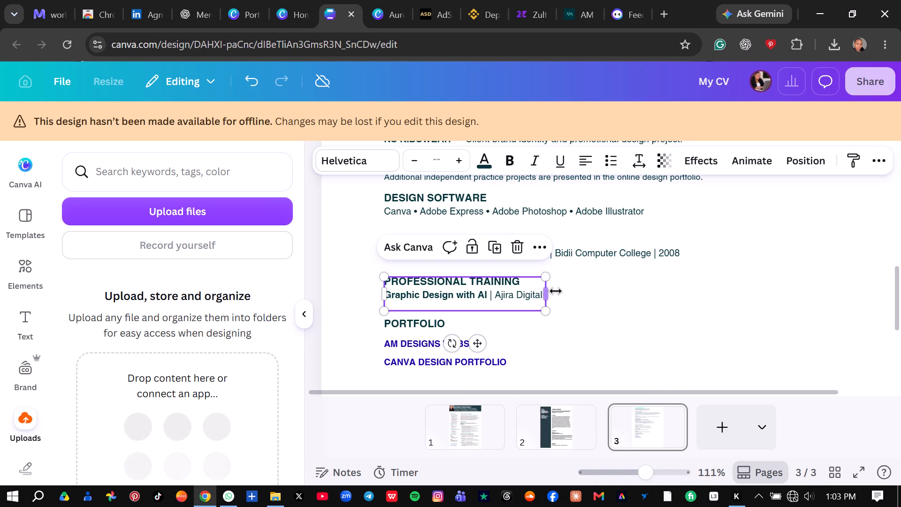
pyautogui.moveTo(546, 296); pyautogui.dragTo(618, 292)
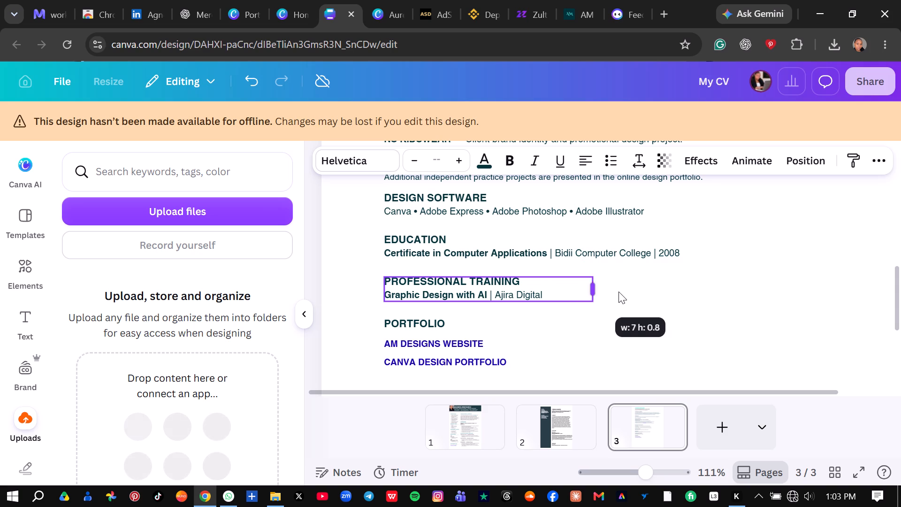
pyautogui.moveTo(618, 292); pyautogui.dragTo(664, 293)
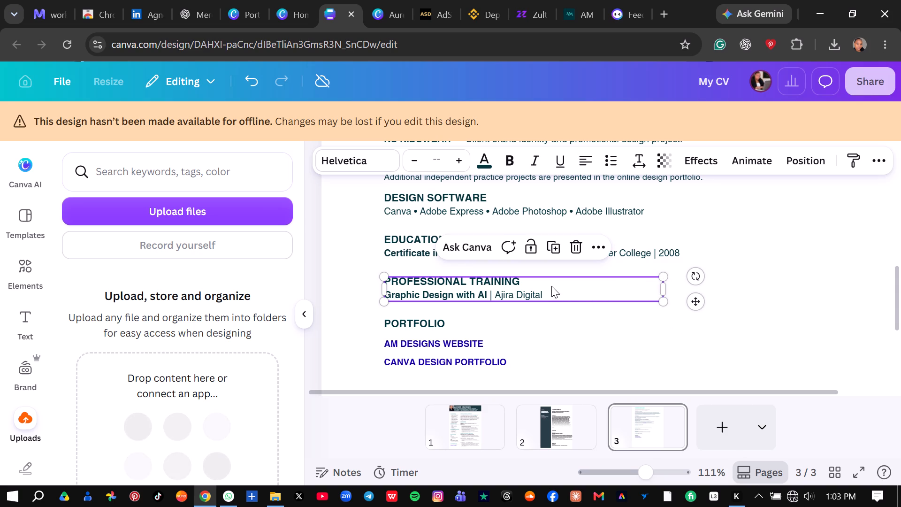
# Paste the copied "| 2008" after "Ajira Digital" in the Graphic Design with AI line, with a space before the separator.
pyautogui.click(551, 286)
pyautogui.click(551, 286)
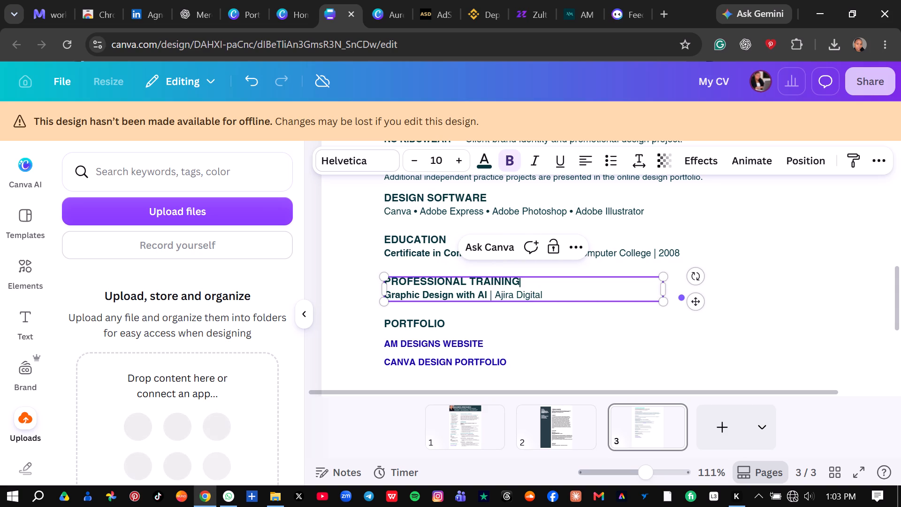
pyautogui.click(547, 294)
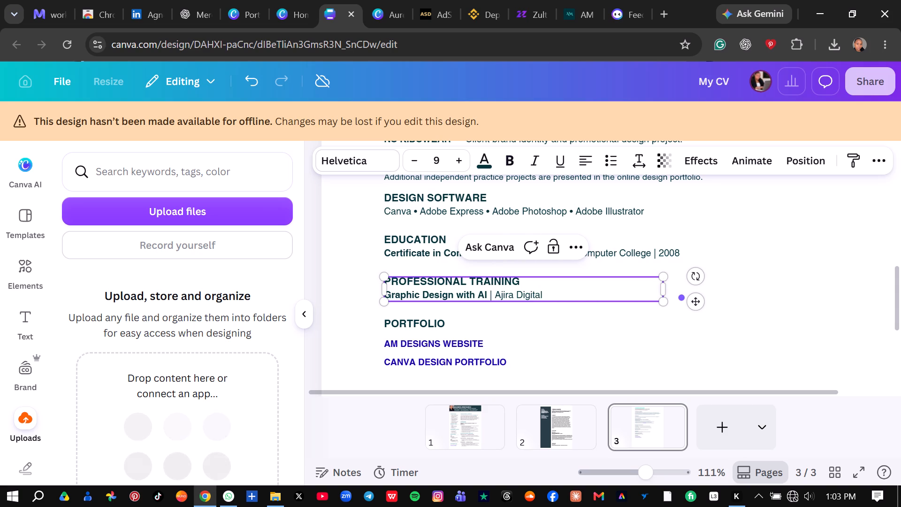
pyautogui.rightClick(547, 294)
pyautogui.click(605, 273)
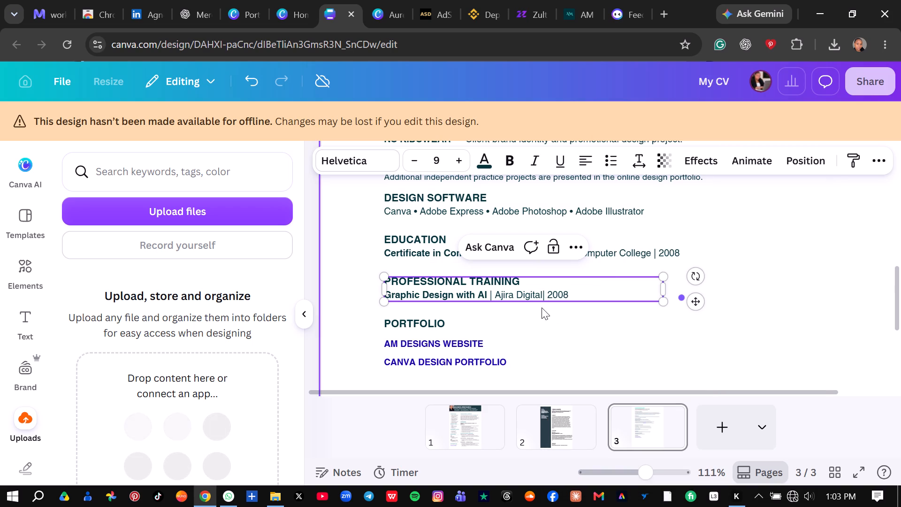
pyautogui.click(541, 295)
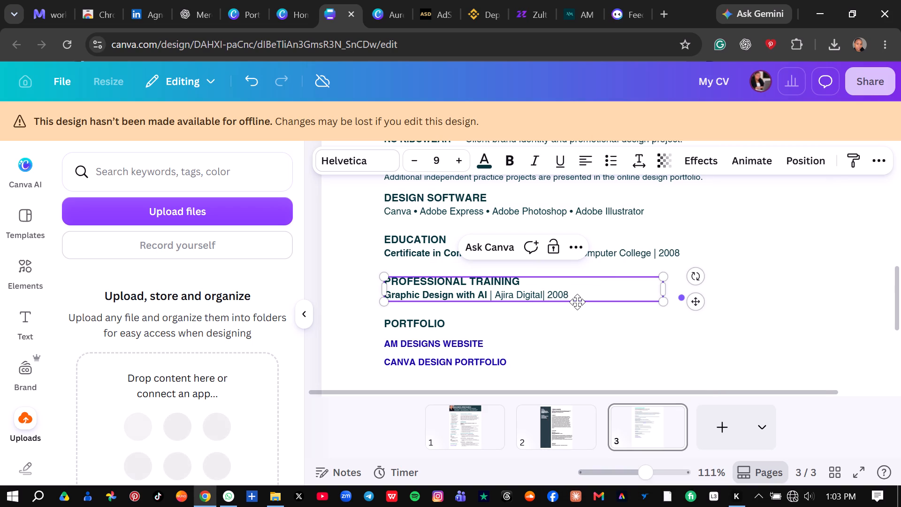
pyautogui.press('Right')
pyautogui.press('space')
# Change the year at the end of the Graphic Design with AI line to 2026.
pyautogui.click(574, 294)
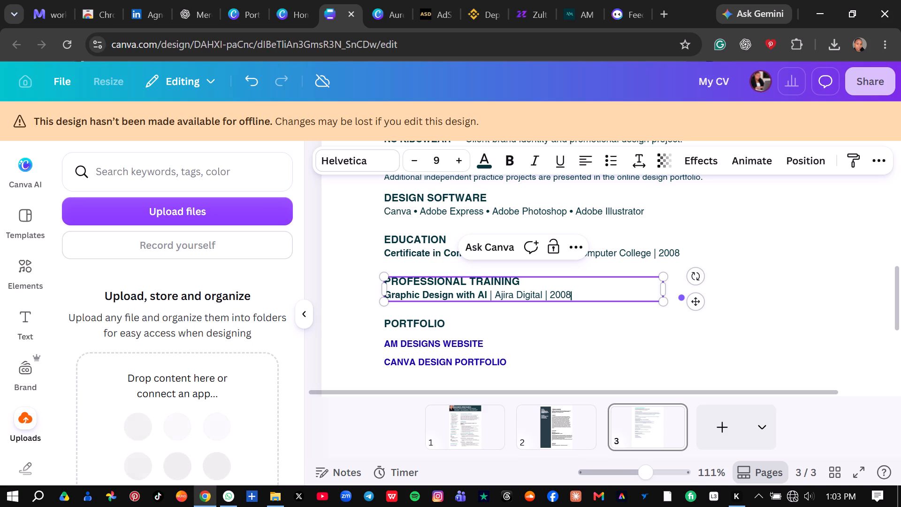
pyautogui.press('BackSpace')
pyautogui.press('BackSpace')
pyautogui.press('2')
pyautogui.press('6')
pyautogui.click(821, 299)
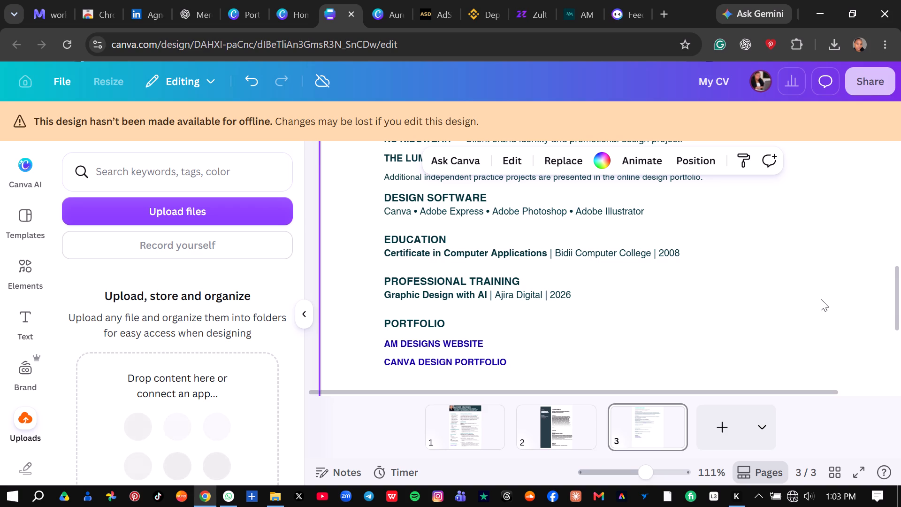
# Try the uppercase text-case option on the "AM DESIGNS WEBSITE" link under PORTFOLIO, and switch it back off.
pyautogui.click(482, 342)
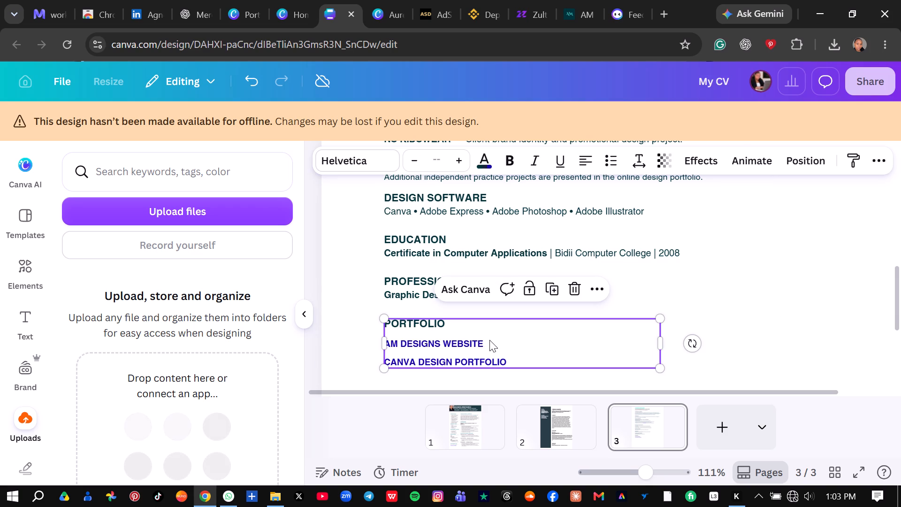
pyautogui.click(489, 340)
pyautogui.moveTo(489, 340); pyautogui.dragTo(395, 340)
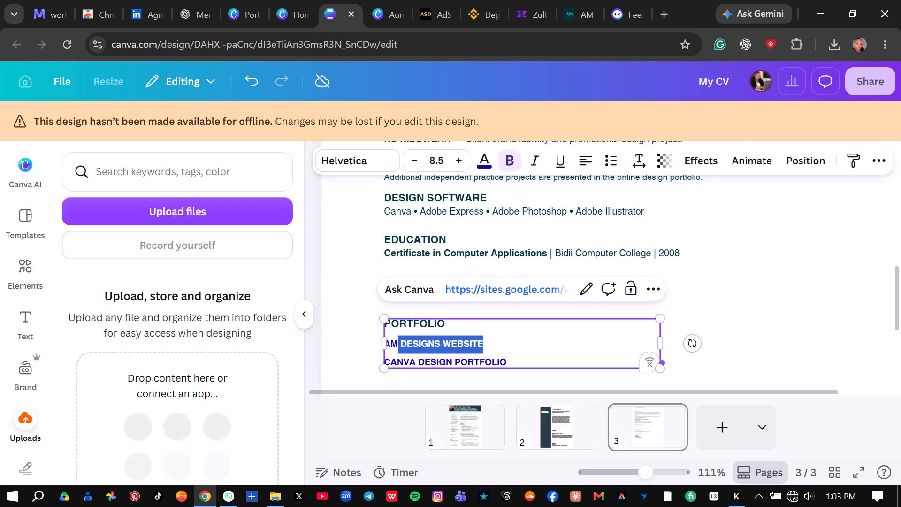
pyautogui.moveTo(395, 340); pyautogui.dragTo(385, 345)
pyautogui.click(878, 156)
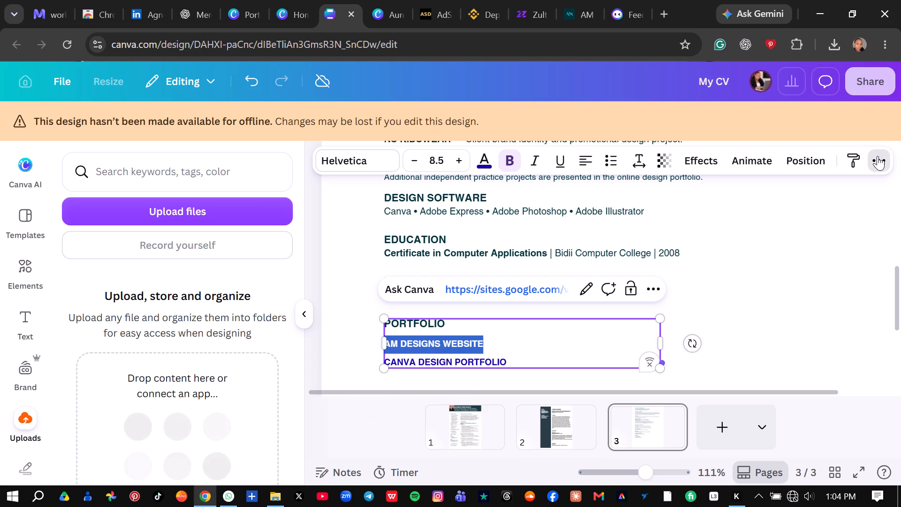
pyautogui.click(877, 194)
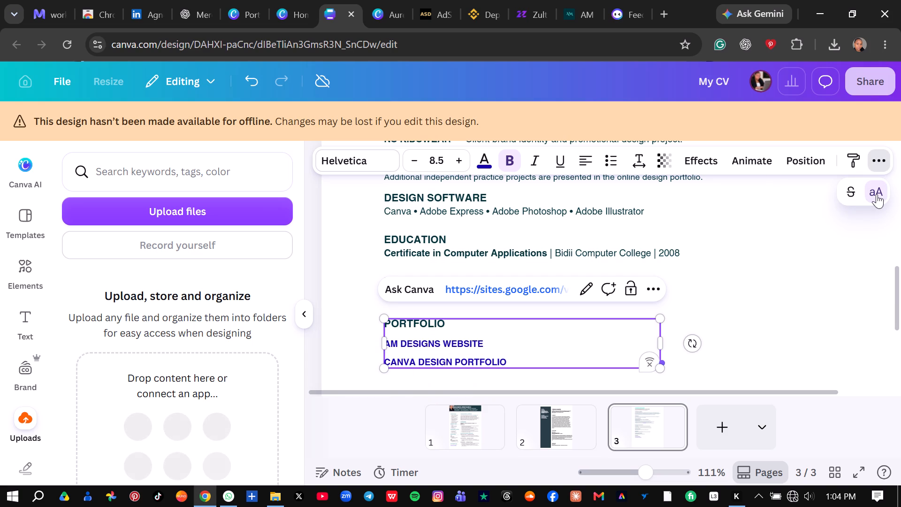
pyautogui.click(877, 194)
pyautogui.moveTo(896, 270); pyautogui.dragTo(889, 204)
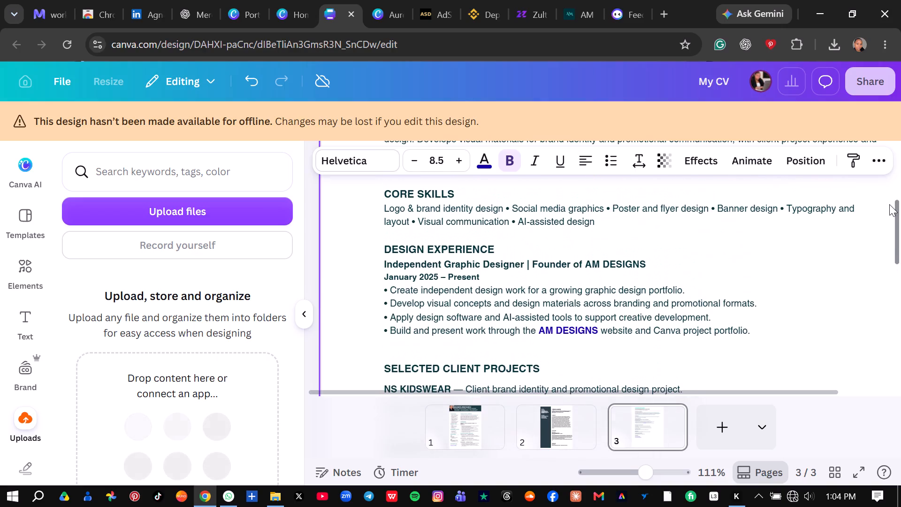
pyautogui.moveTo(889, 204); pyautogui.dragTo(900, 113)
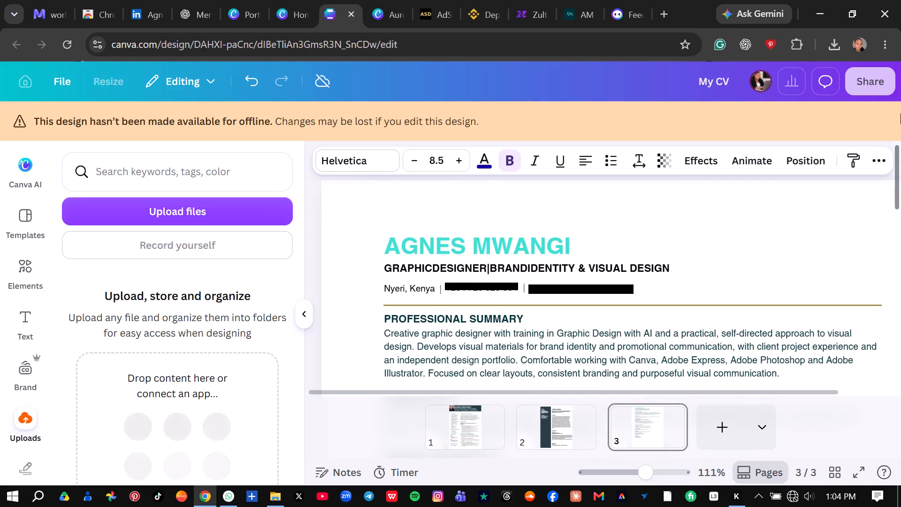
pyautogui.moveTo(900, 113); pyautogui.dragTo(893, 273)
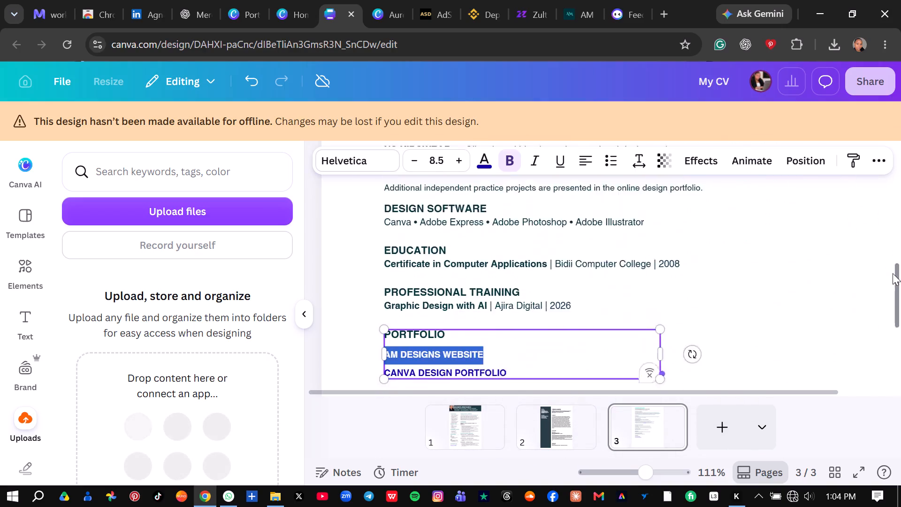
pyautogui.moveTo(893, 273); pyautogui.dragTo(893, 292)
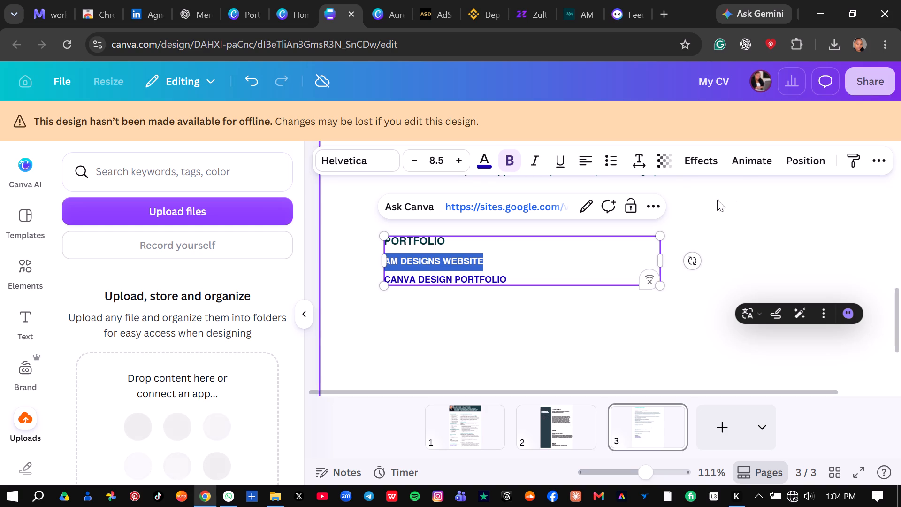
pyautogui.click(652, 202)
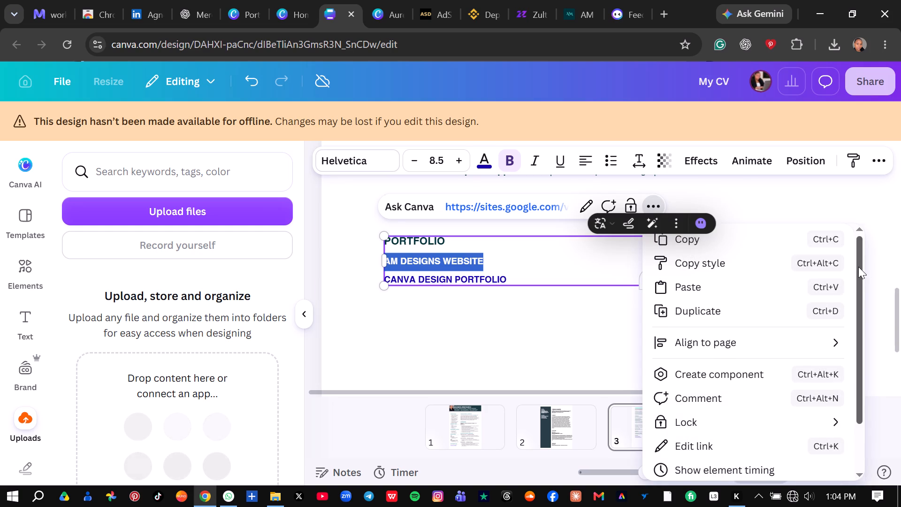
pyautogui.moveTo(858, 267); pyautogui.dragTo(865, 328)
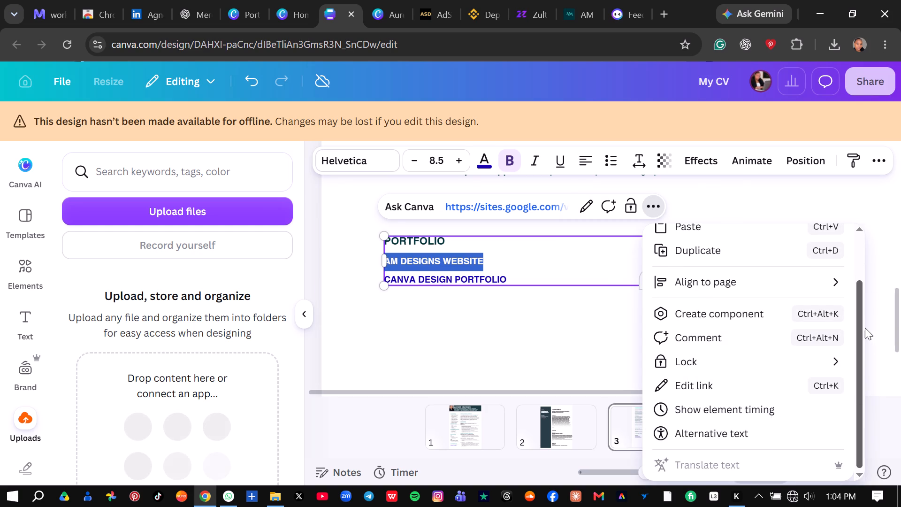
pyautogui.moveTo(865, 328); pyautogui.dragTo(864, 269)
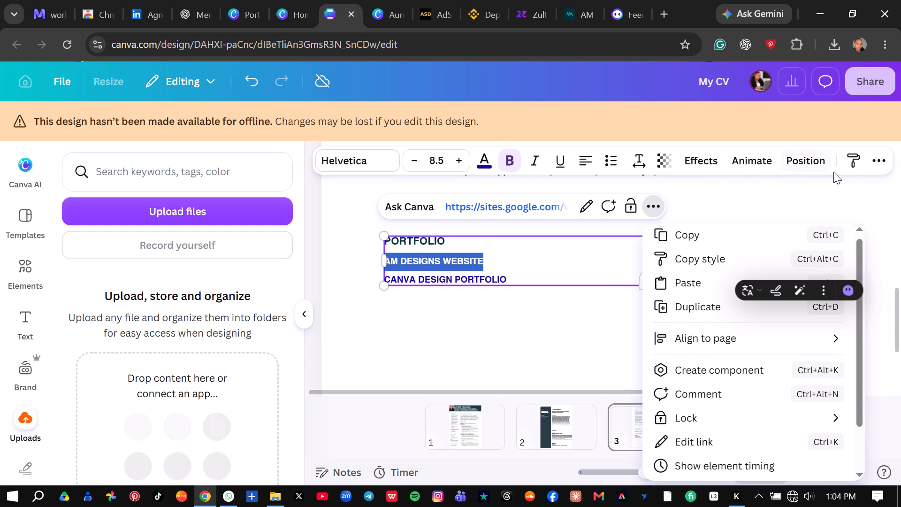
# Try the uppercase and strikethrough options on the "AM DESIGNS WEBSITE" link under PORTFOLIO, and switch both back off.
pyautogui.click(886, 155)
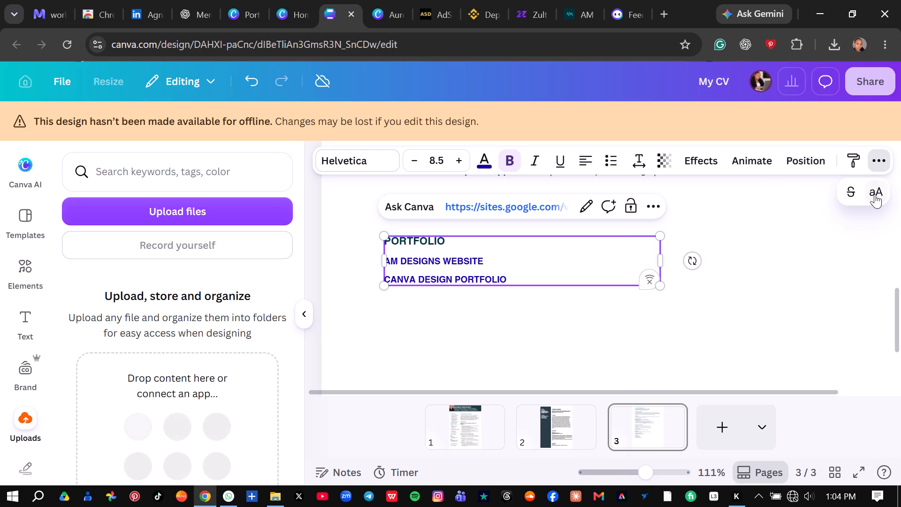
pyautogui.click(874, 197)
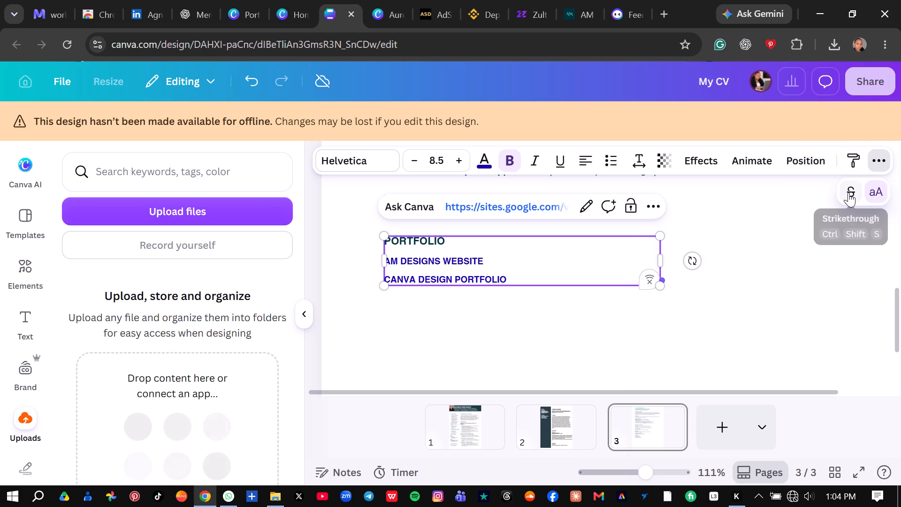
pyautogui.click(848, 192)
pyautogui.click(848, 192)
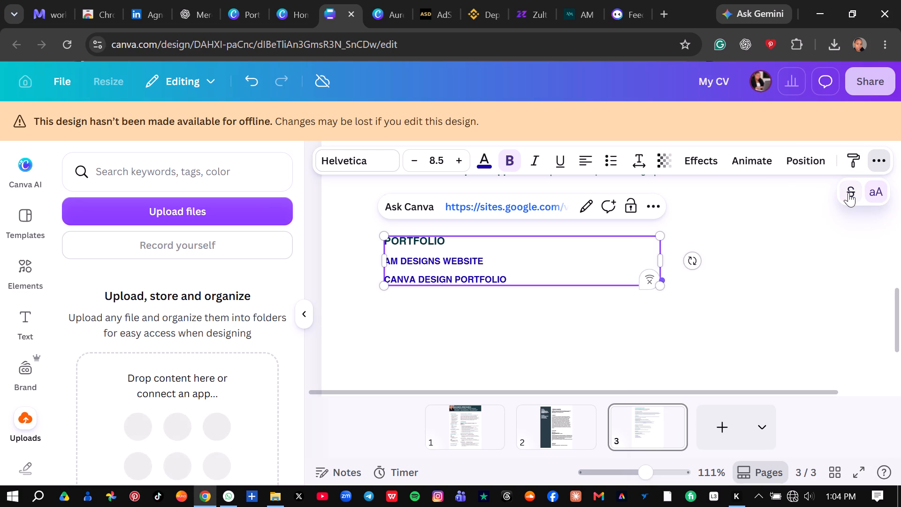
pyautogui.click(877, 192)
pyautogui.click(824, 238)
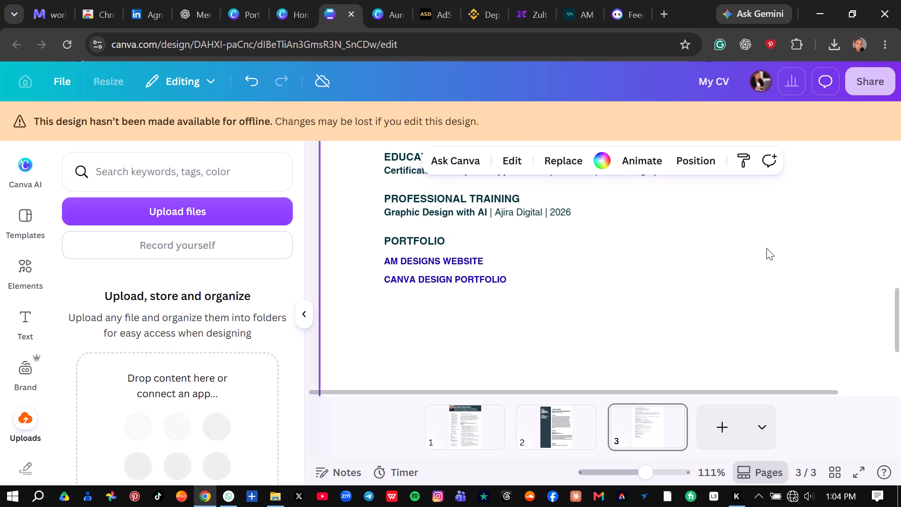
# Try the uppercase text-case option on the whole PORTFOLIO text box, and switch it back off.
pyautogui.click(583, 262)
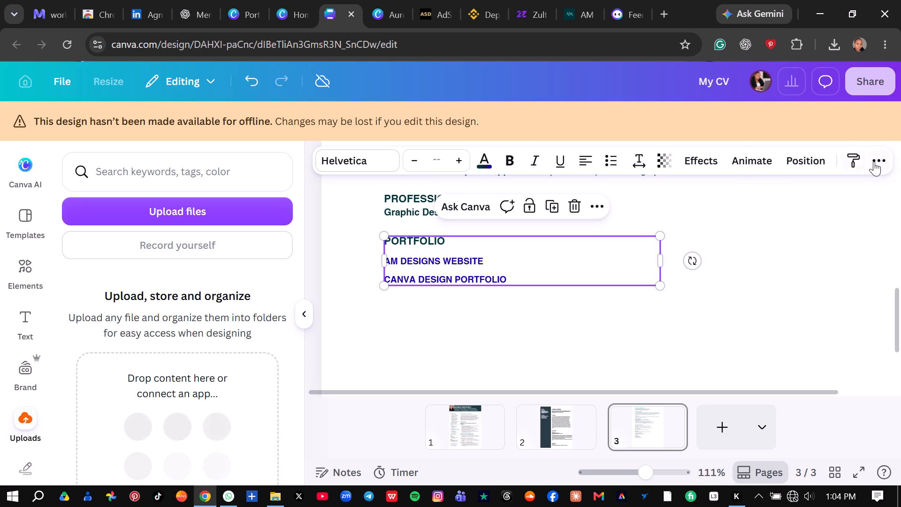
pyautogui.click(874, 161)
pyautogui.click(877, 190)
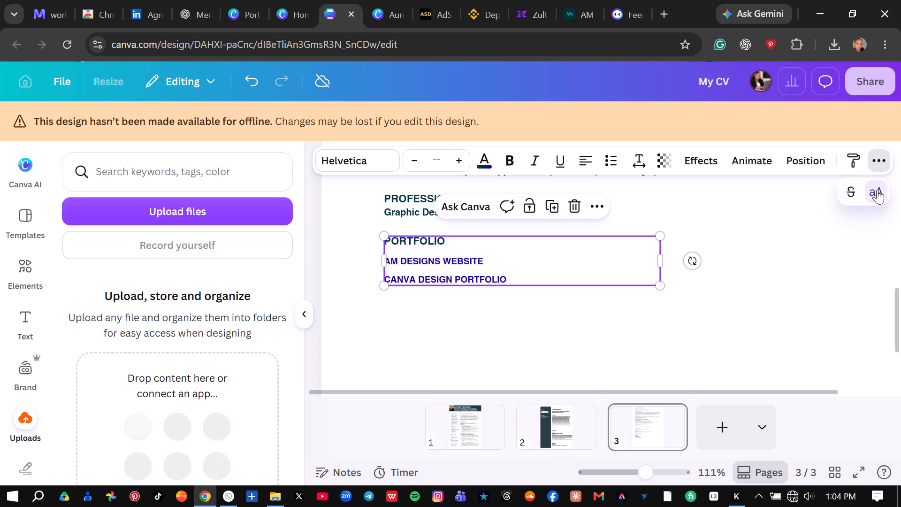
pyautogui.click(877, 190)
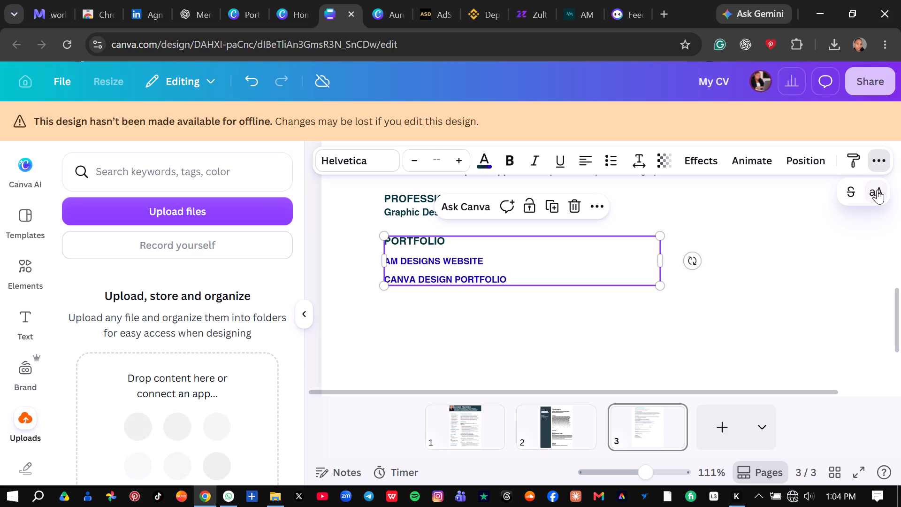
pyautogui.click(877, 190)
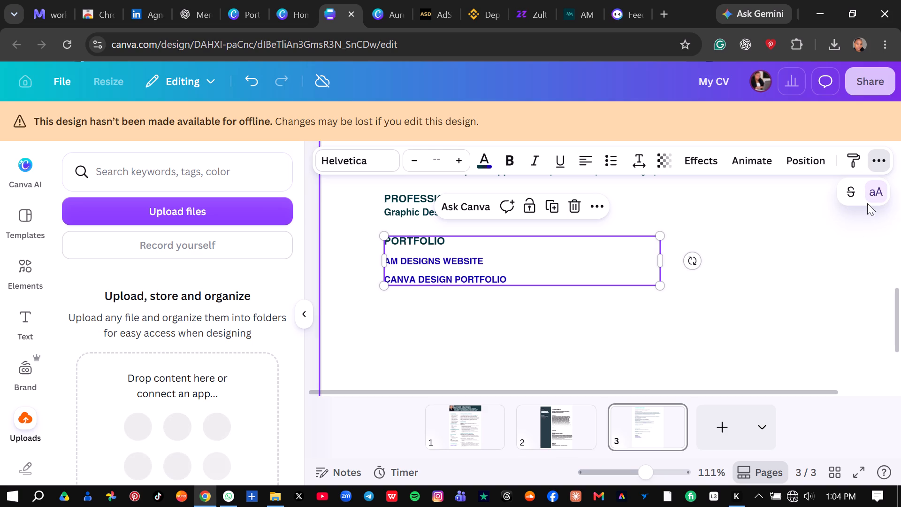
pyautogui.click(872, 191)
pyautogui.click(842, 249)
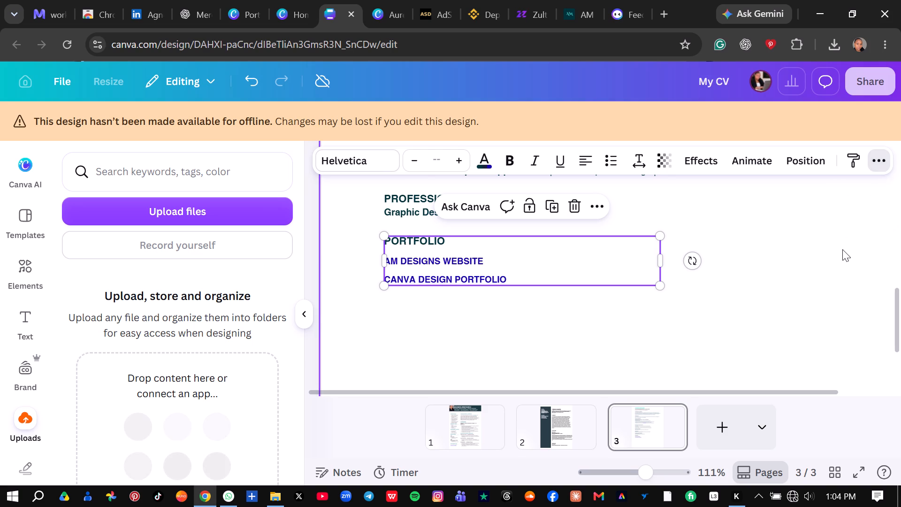
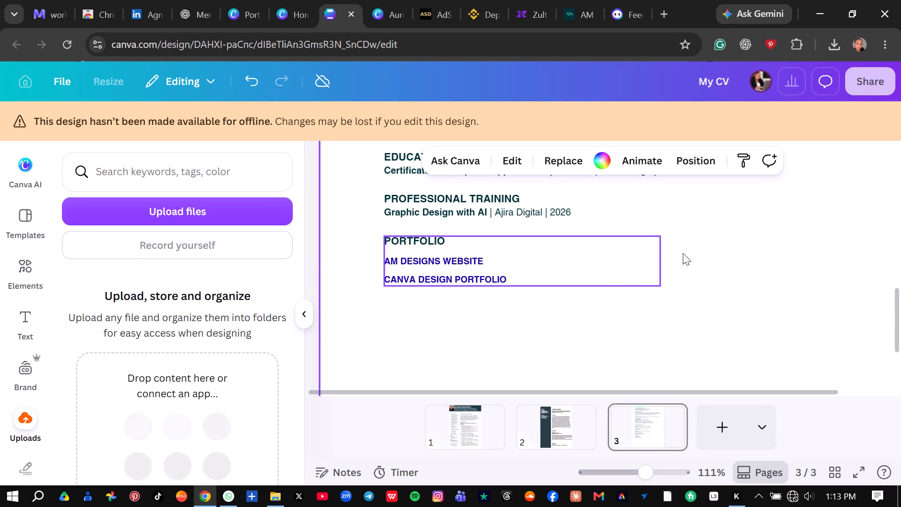
# Review the third CV page from the name header to the PORTFOLIO links, first close up and as a whole page.
pyautogui.click(758, 269)
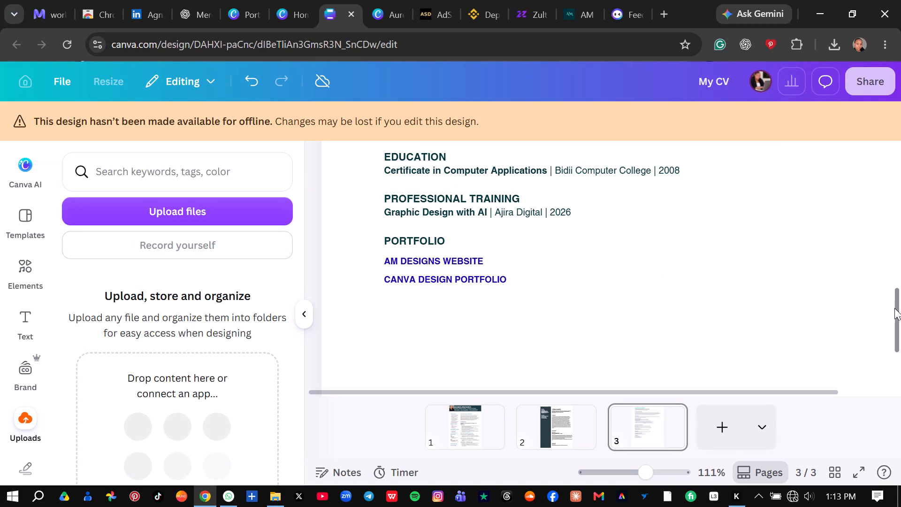
pyautogui.moveTo(894, 308); pyautogui.dragTo(868, 237)
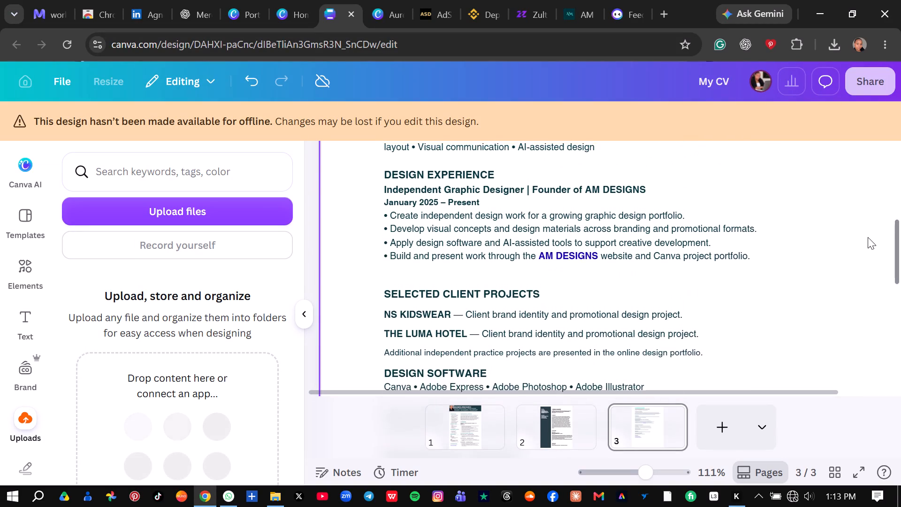
pyautogui.moveTo(868, 237); pyautogui.dragTo(851, 200)
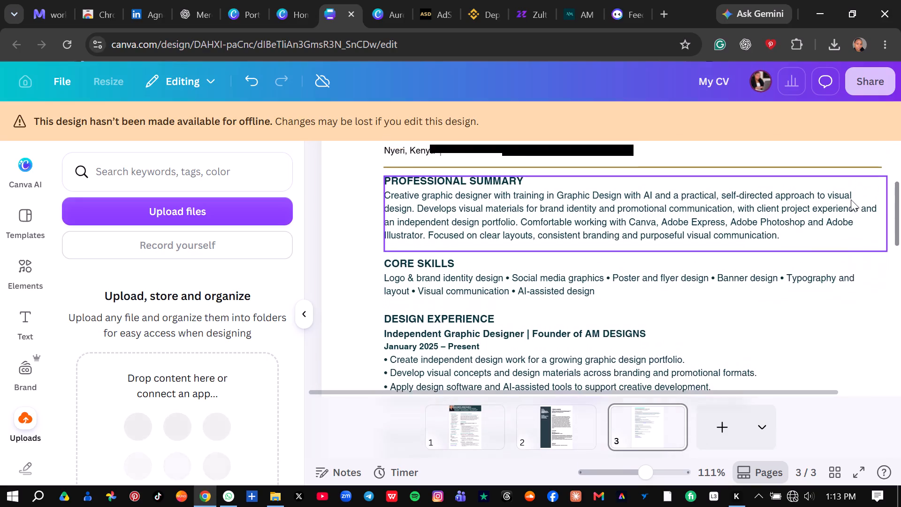
pyautogui.moveTo(851, 200); pyautogui.dragTo(849, 203)
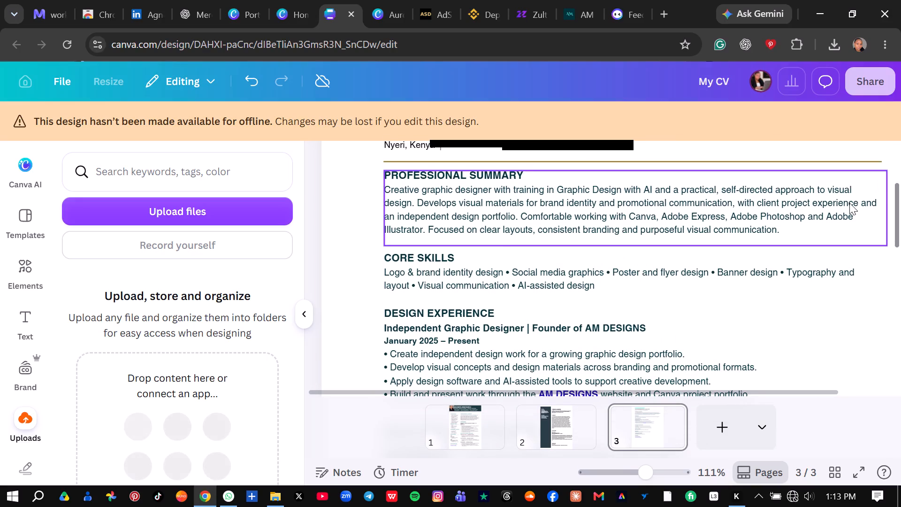
pyautogui.moveTo(849, 203); pyautogui.dragTo(688, 309)
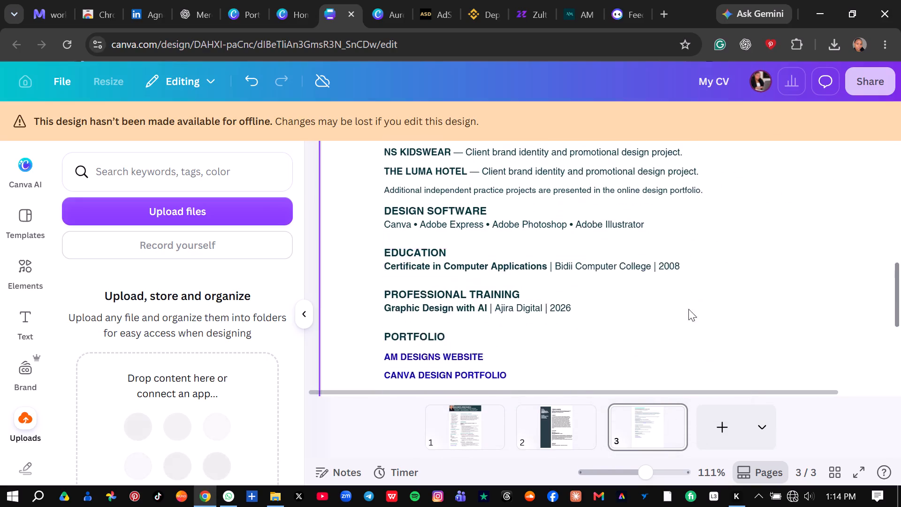
pyautogui.moveTo(688, 309); pyautogui.dragTo(678, 191)
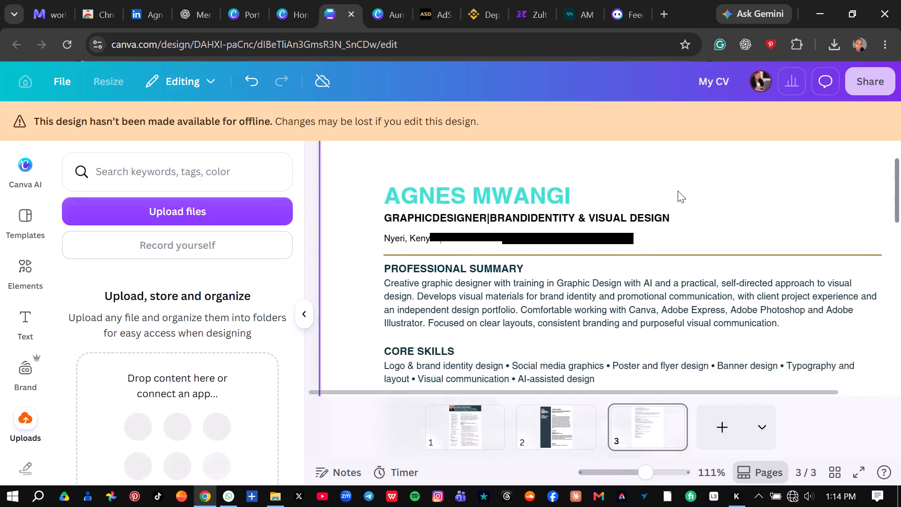
pyautogui.moveTo(678, 191); pyautogui.dragTo(678, 205)
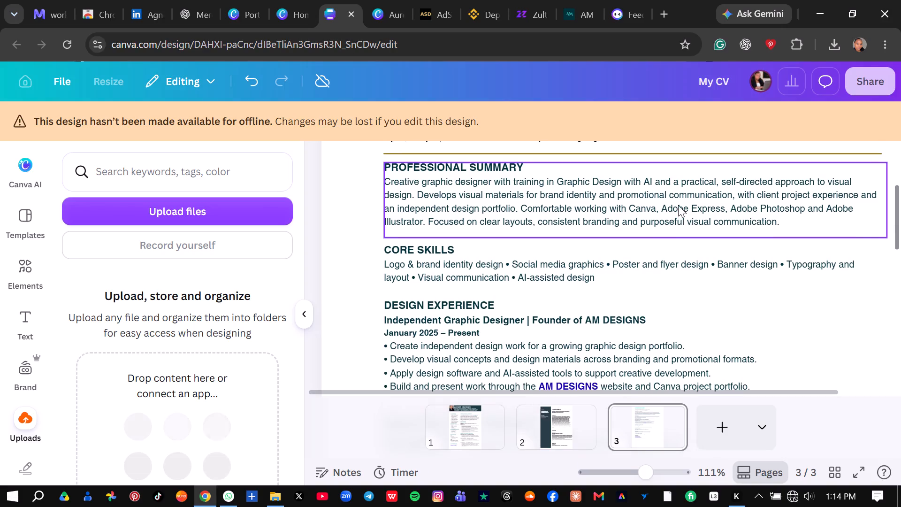
pyautogui.moveTo(678, 205); pyautogui.dragTo(677, 200)
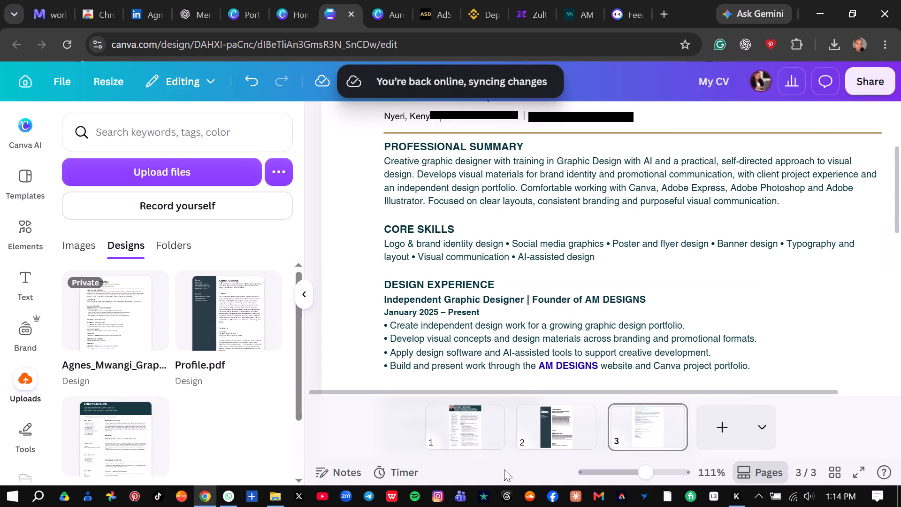
pyautogui.moveTo(648, 475); pyautogui.dragTo(599, 463)
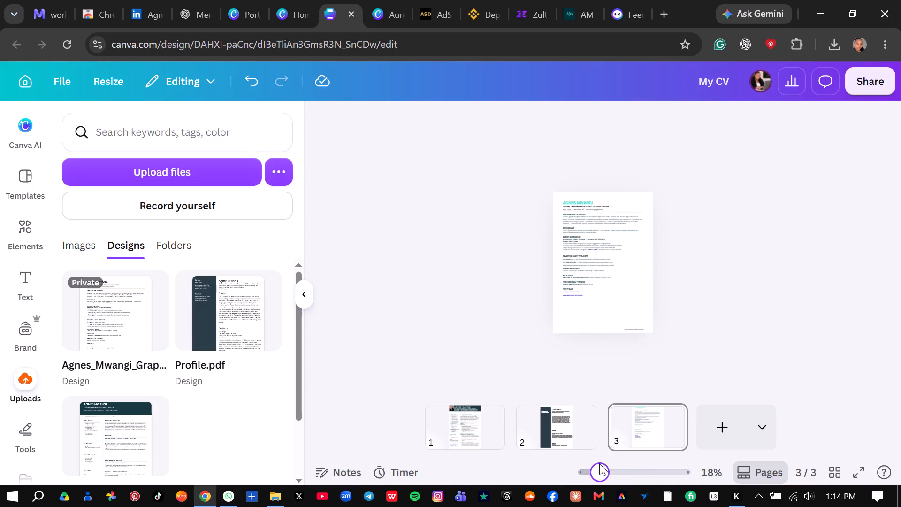
pyautogui.moveTo(599, 463); pyautogui.dragTo(616, 458)
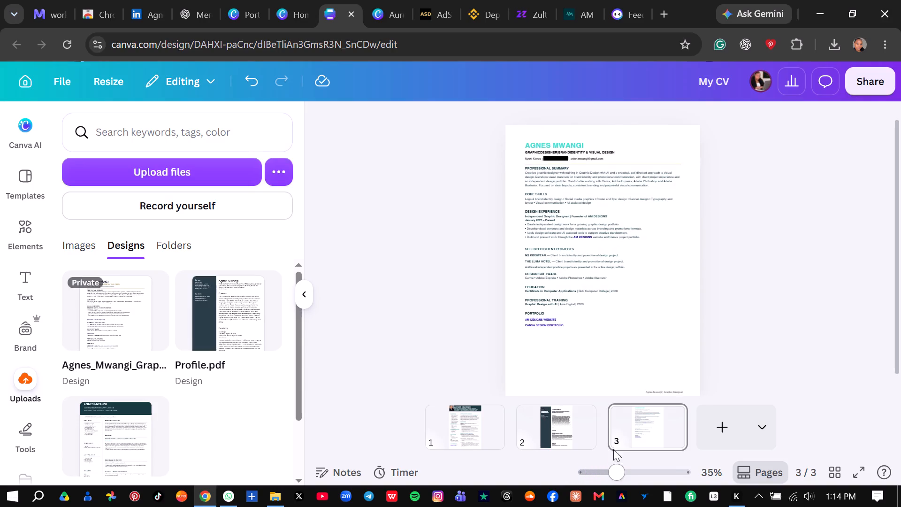
pyautogui.click(306, 299)
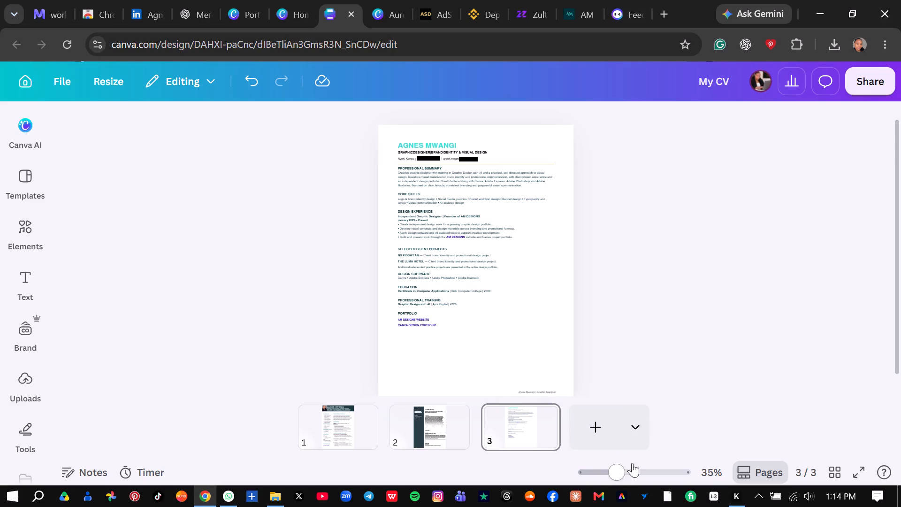
pyautogui.click(619, 477)
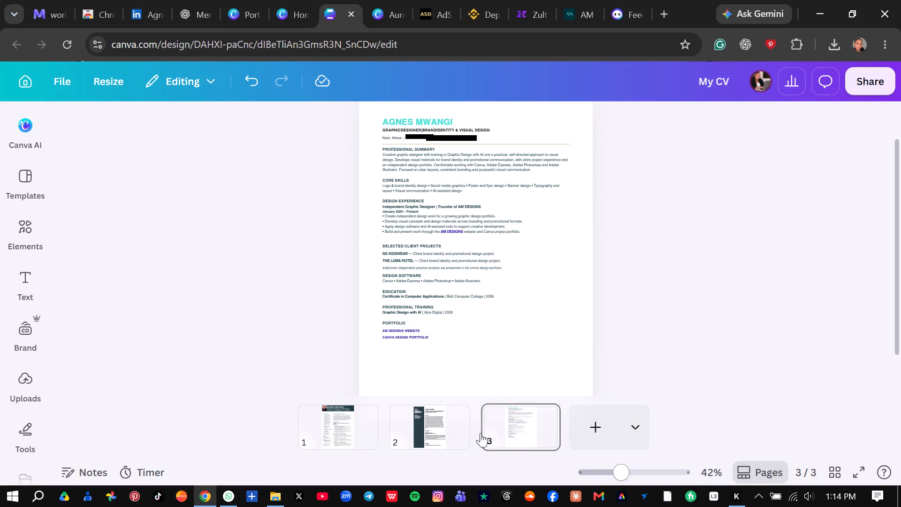
# Look over the layouts of the CV's first and second pages, viewing each one in full.
pyautogui.click(435, 422)
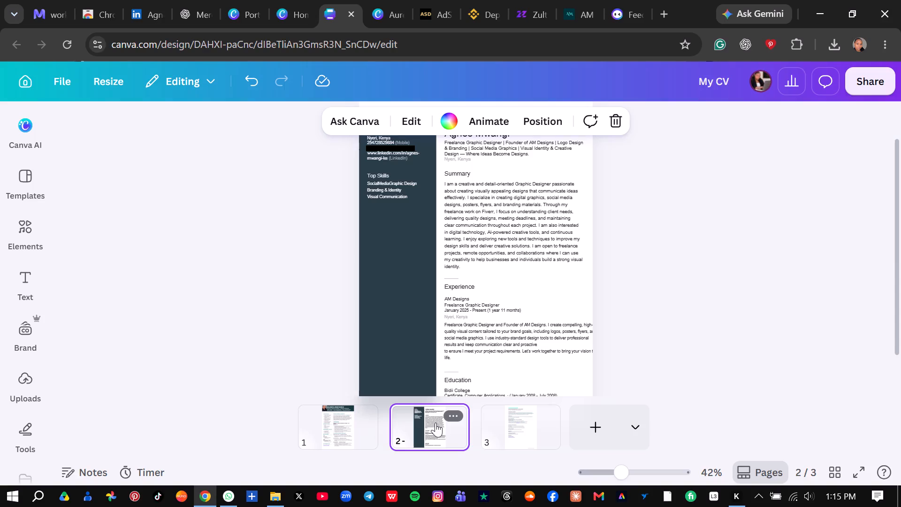
pyautogui.click(350, 421)
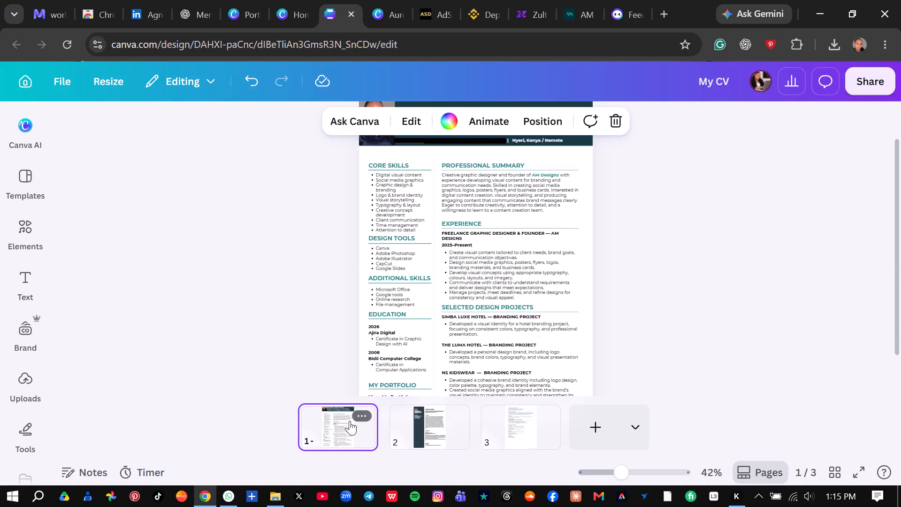
pyautogui.click(714, 181)
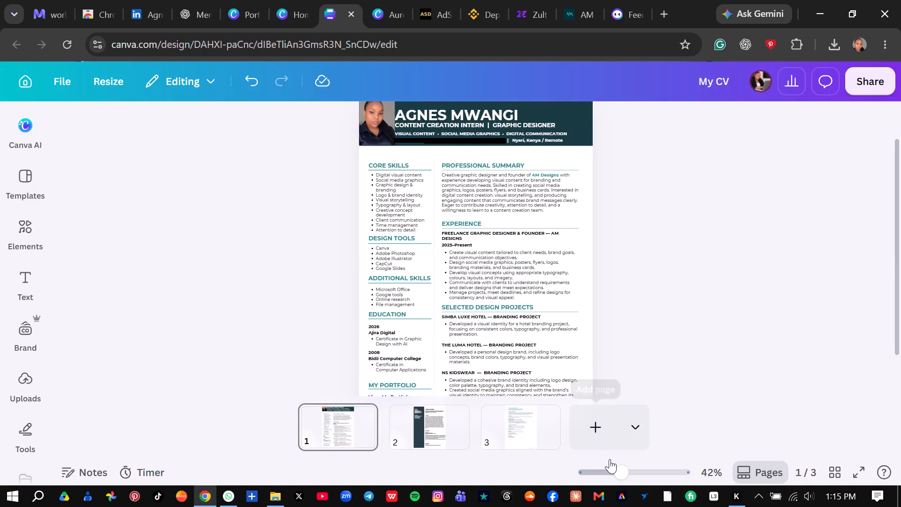
pyautogui.moveTo(624, 475); pyautogui.dragTo(623, 475)
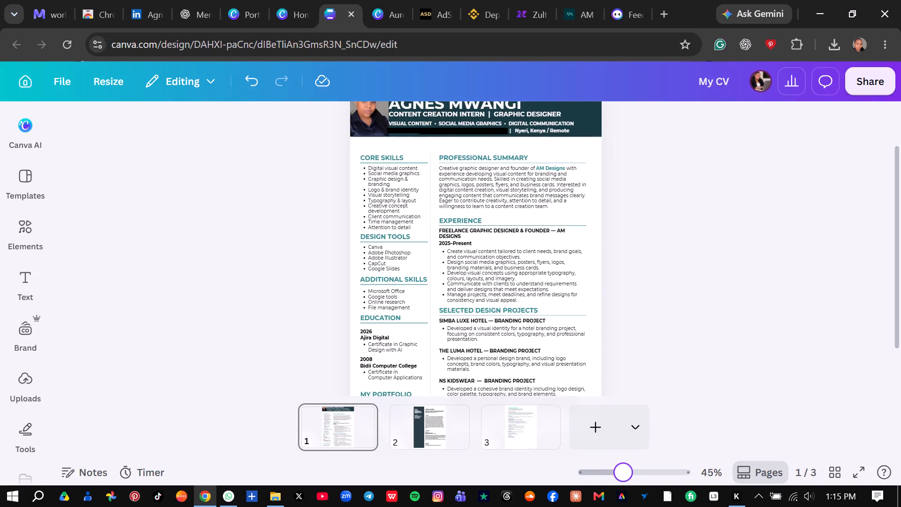
pyautogui.moveTo(623, 475); pyautogui.dragTo(617, 475)
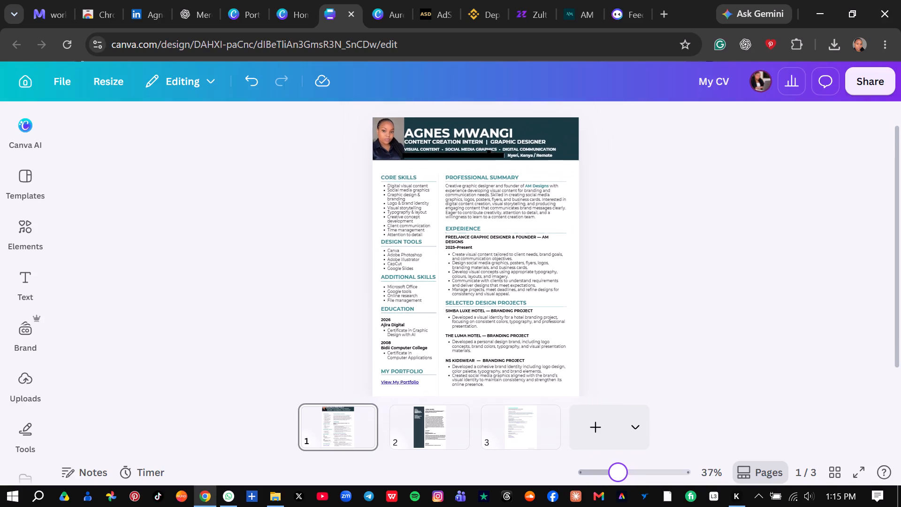
pyautogui.moveTo(617, 475); pyautogui.dragTo(615, 475)
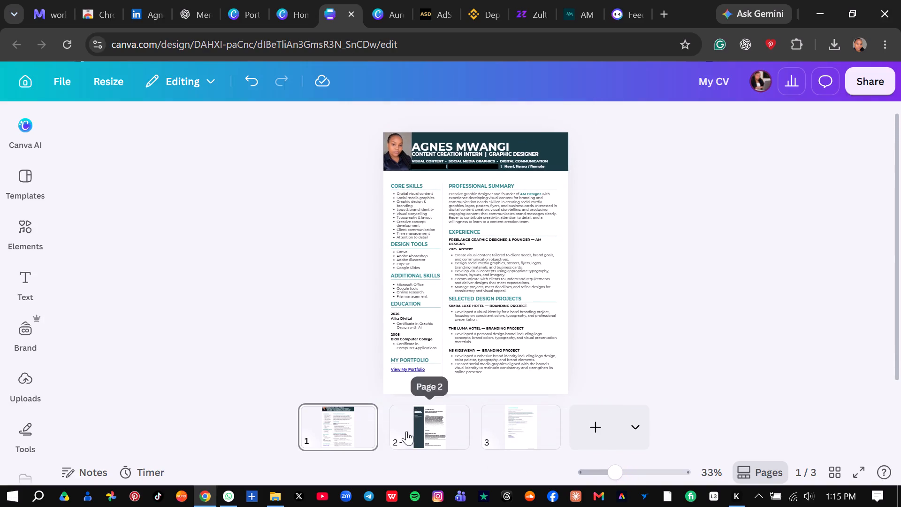
pyautogui.click(406, 431)
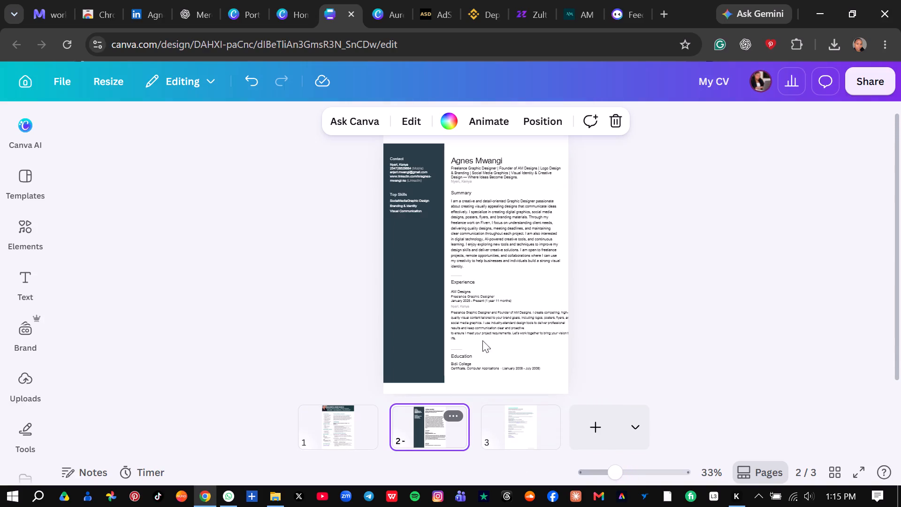
pyautogui.click(706, 243)
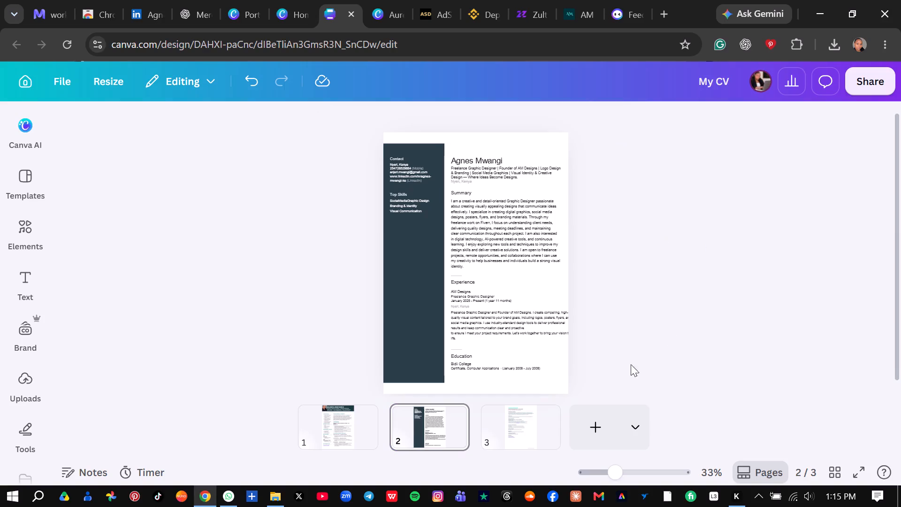
# Recheck the third CV page at reading size, from the header and contact line through the sections to the PORTFOLIO links.
pyautogui.click(514, 436)
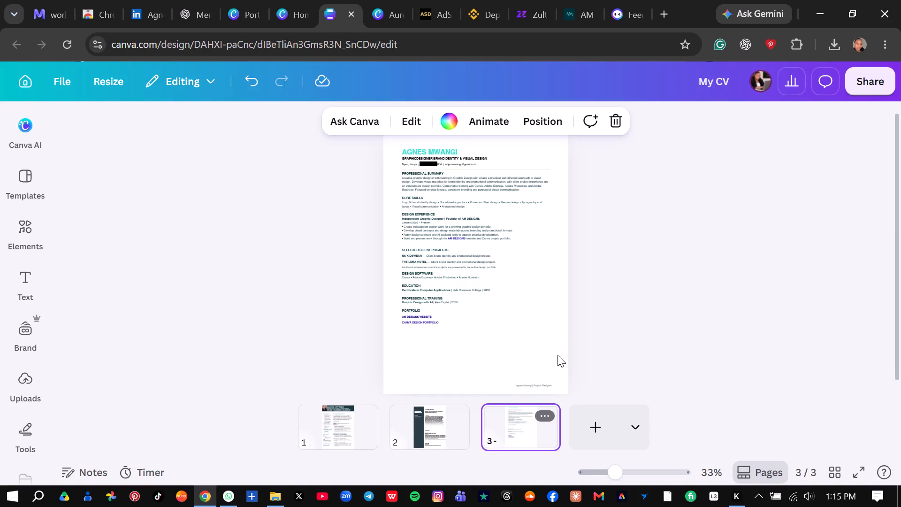
pyautogui.click(622, 280)
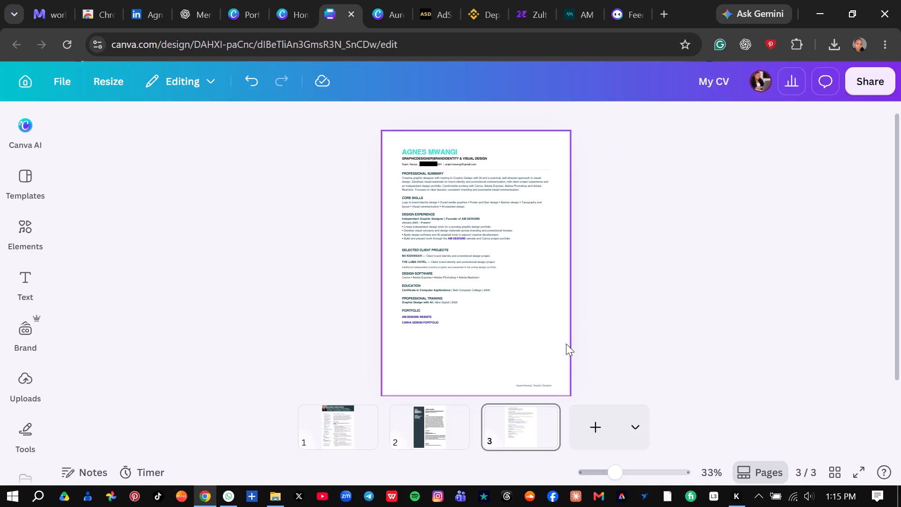
pyautogui.moveTo(612, 474); pyautogui.dragTo(618, 474)
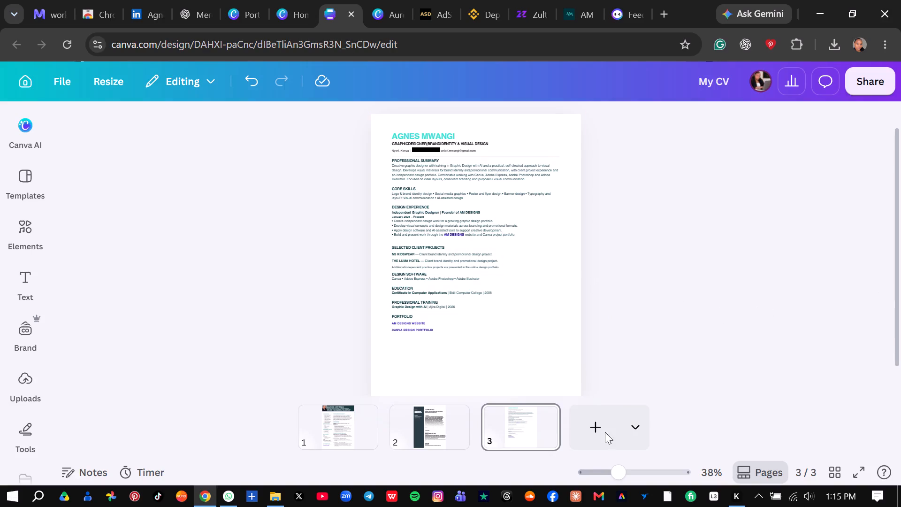
pyautogui.moveTo(617, 469); pyautogui.dragTo(626, 469)
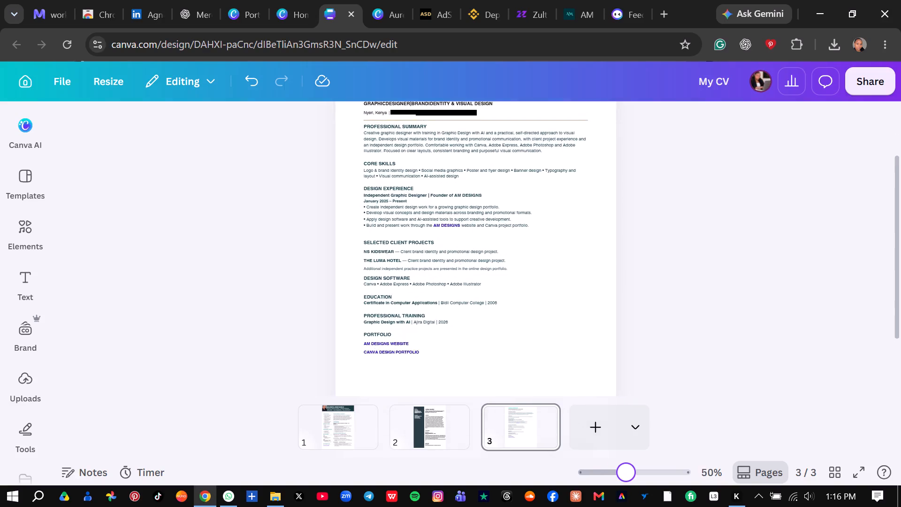
pyautogui.moveTo(626, 469); pyautogui.dragTo(628, 469)
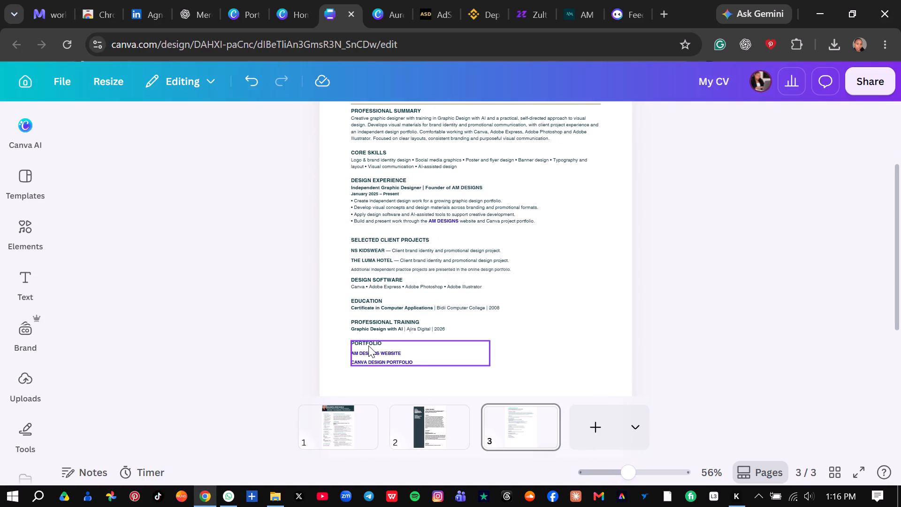
pyautogui.click(368, 346)
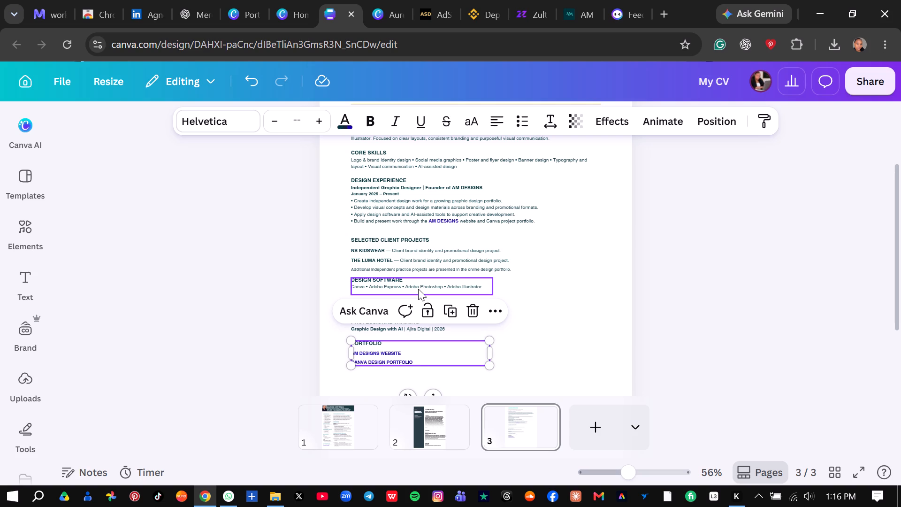
pyautogui.click(720, 230)
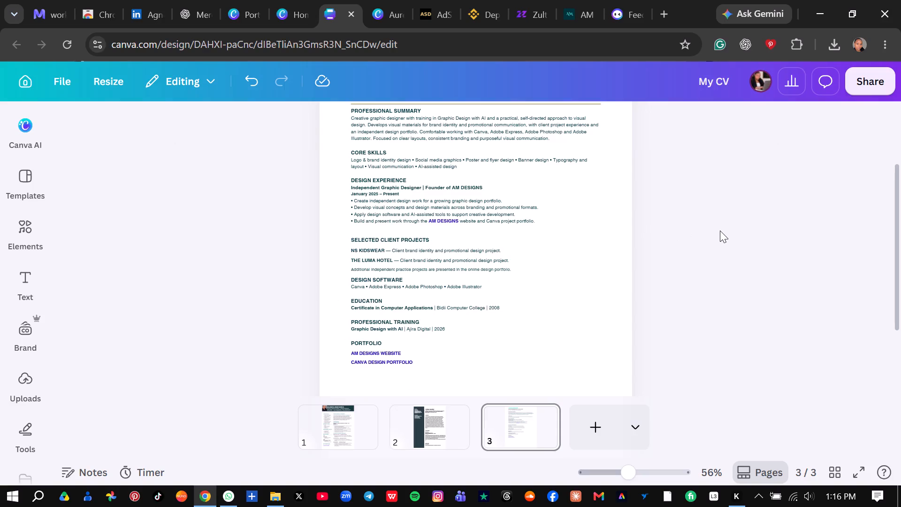
pyautogui.moveTo(897, 215); pyautogui.dragTo(895, 181)
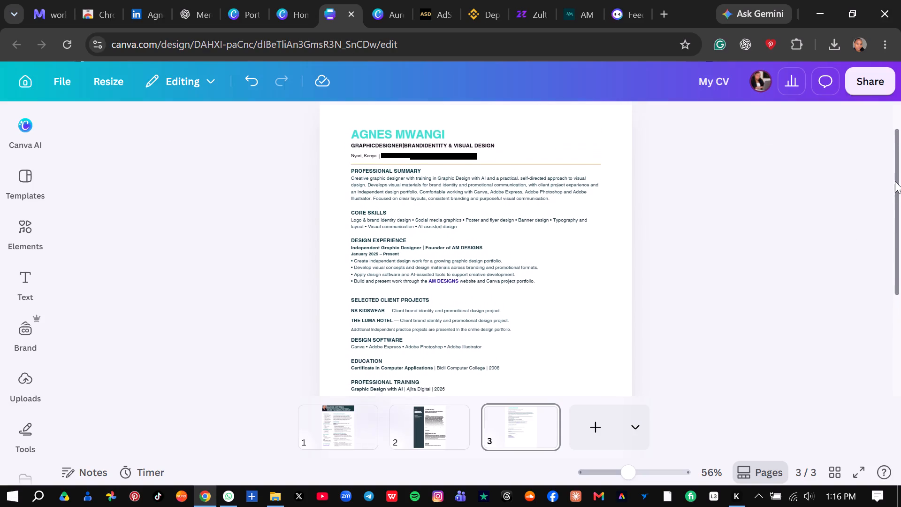
pyautogui.moveTo(895, 181); pyautogui.dragTo(889, 209)
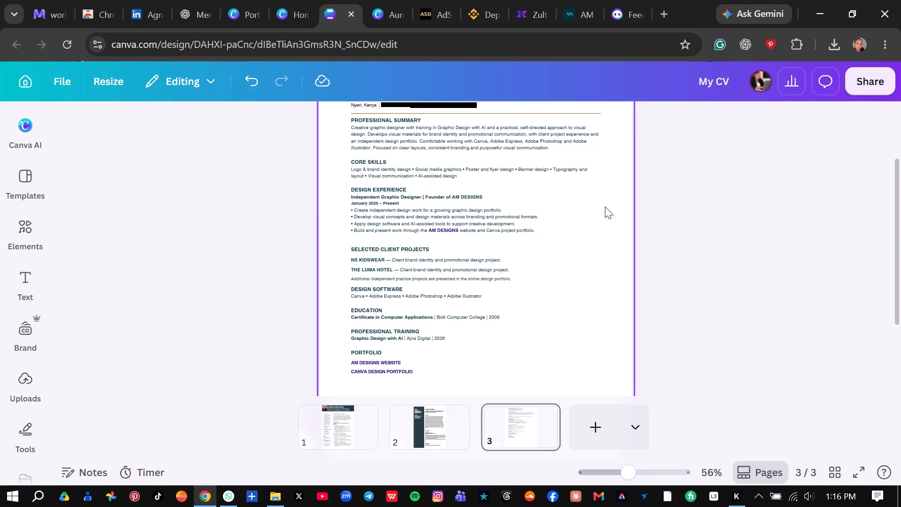
pyautogui.moveTo(900, 177); pyautogui.dragTo(888, 135)
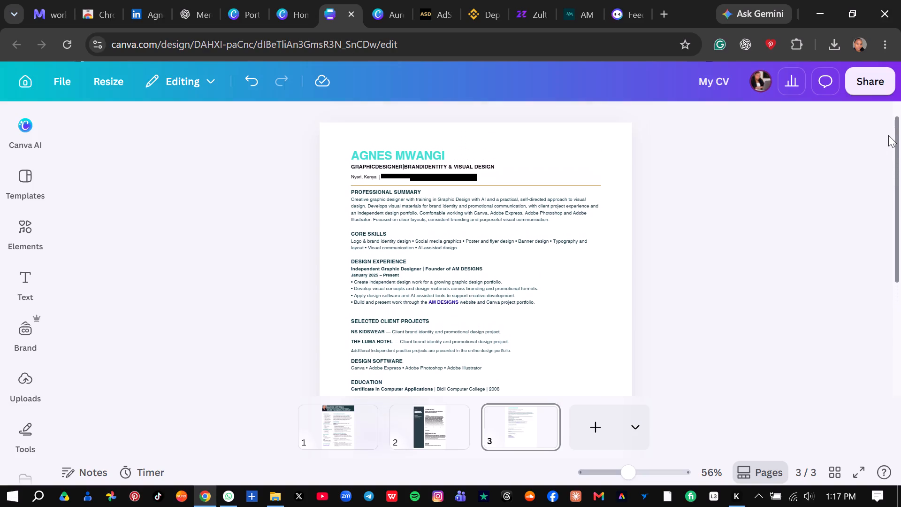
pyautogui.moveTo(888, 135); pyautogui.dragTo(888, 135)
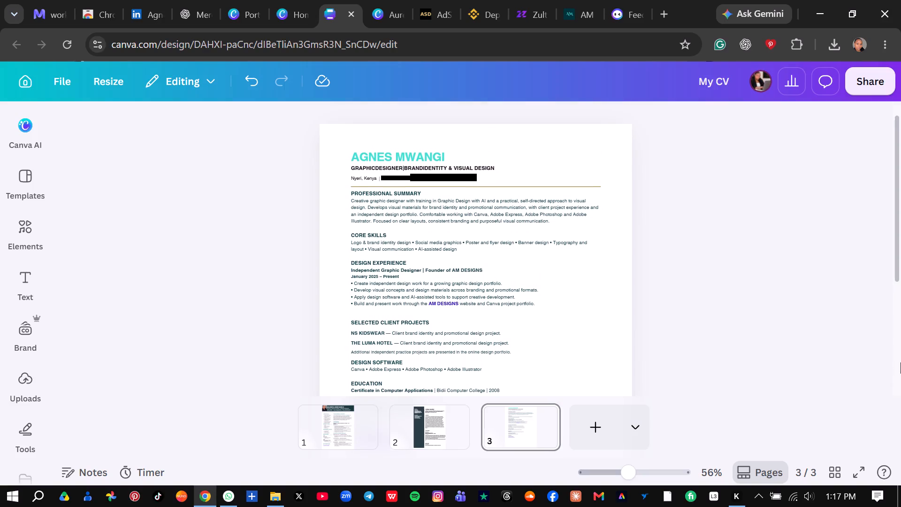
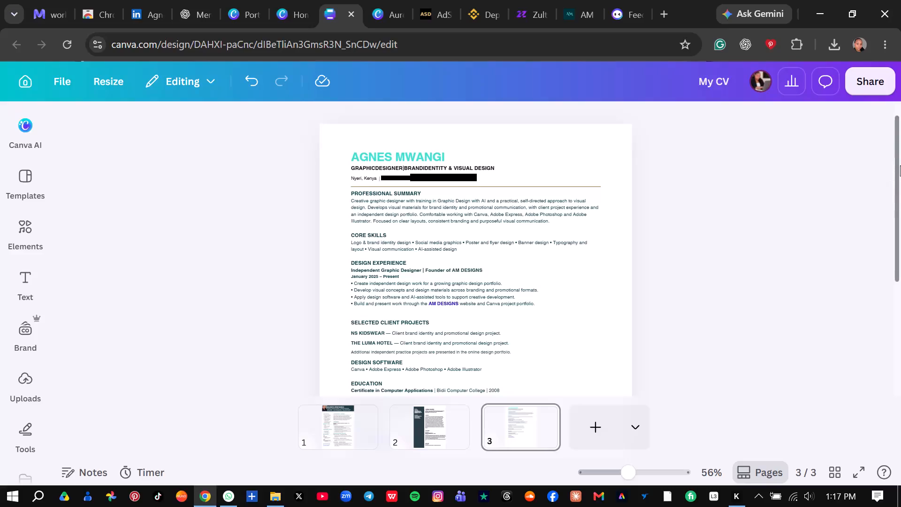
# Delete the small name-and-job-title footer text at the foot of the third CV page.
pyautogui.moveTo(900, 168); pyautogui.dragTo(898, 147)
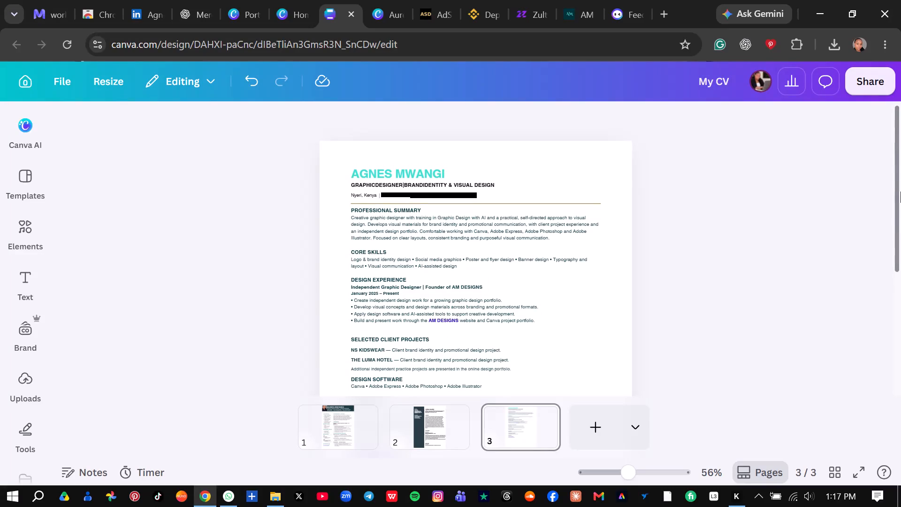
pyautogui.moveTo(897, 167); pyautogui.dragTo(900, 194)
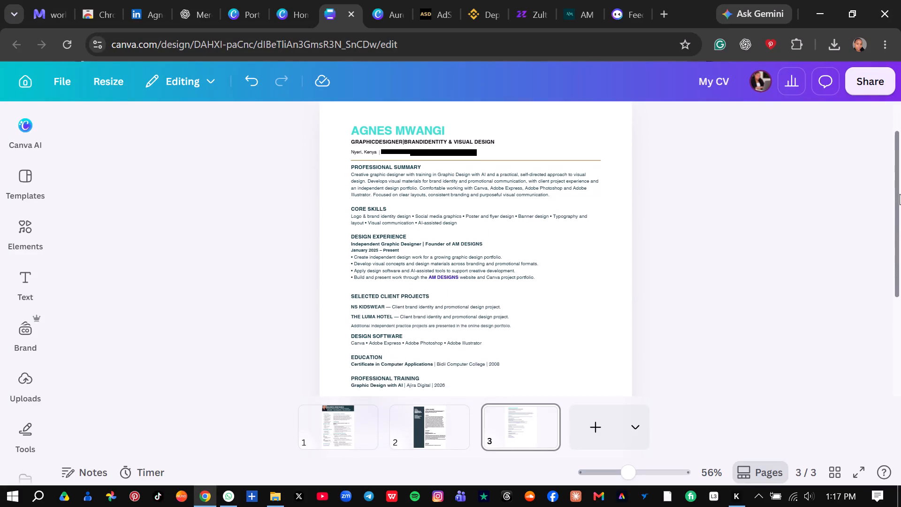
pyautogui.moveTo(900, 194); pyautogui.dragTo(900, 251)
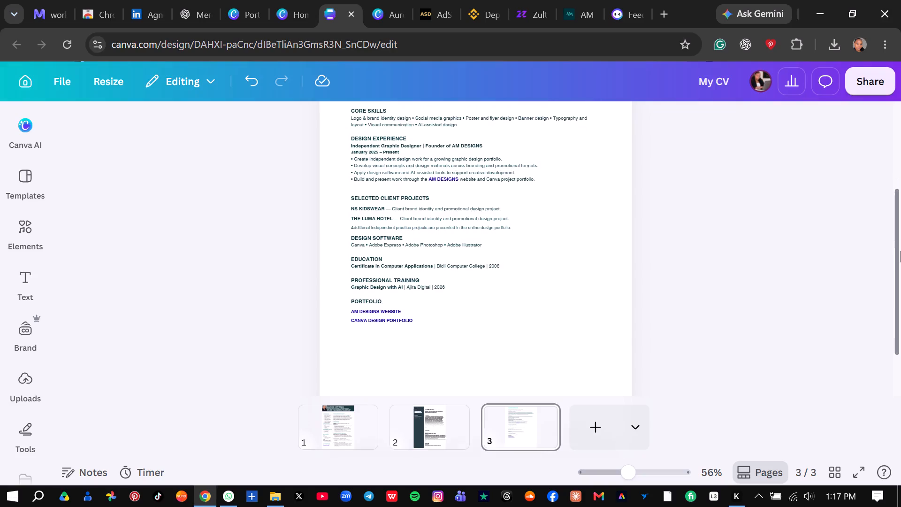
pyautogui.moveTo(900, 251); pyautogui.dragTo(896, 177)
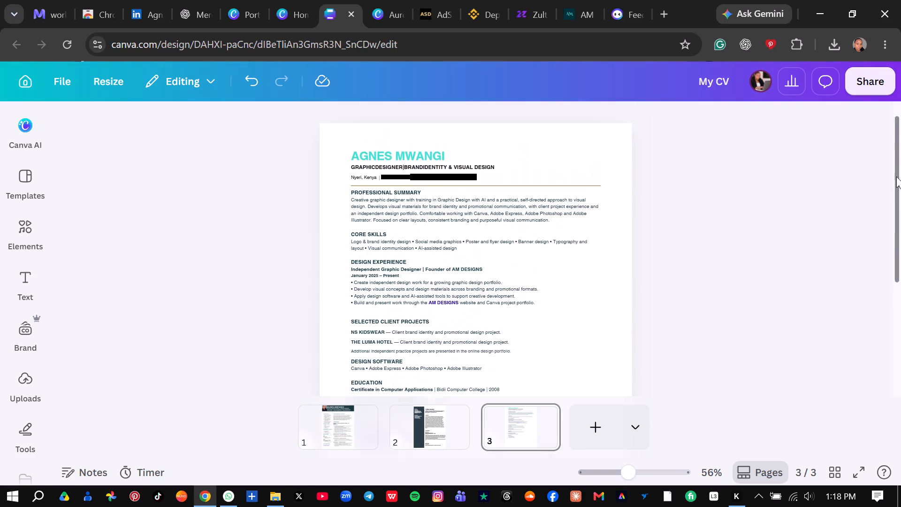
pyautogui.moveTo(896, 177); pyautogui.dragTo(878, 306)
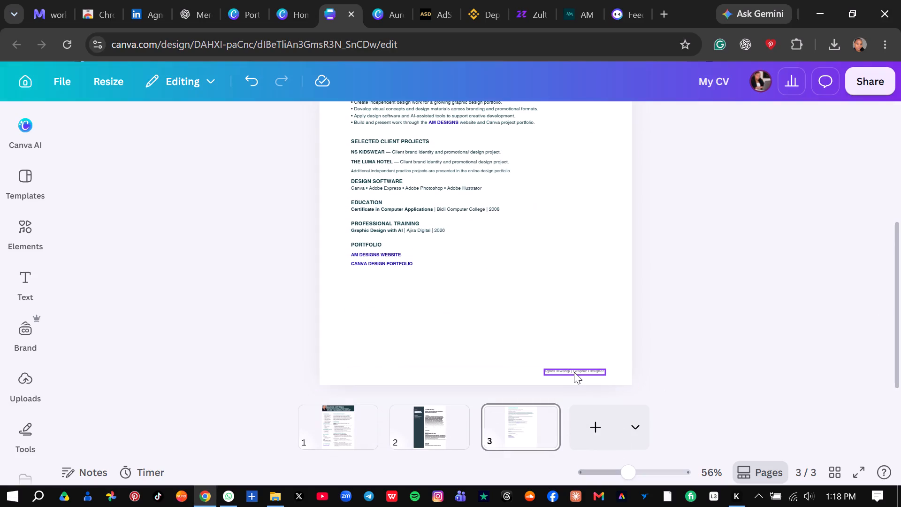
pyautogui.click(574, 372)
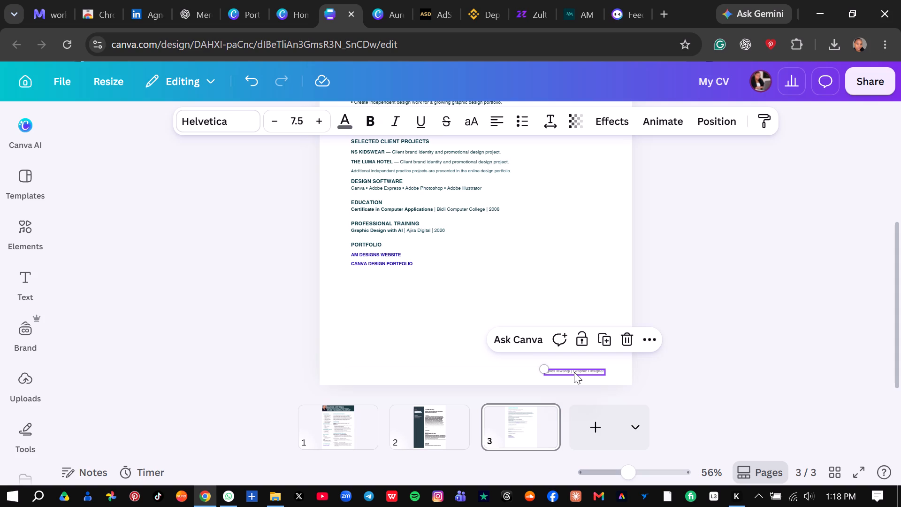
pyautogui.click(629, 338)
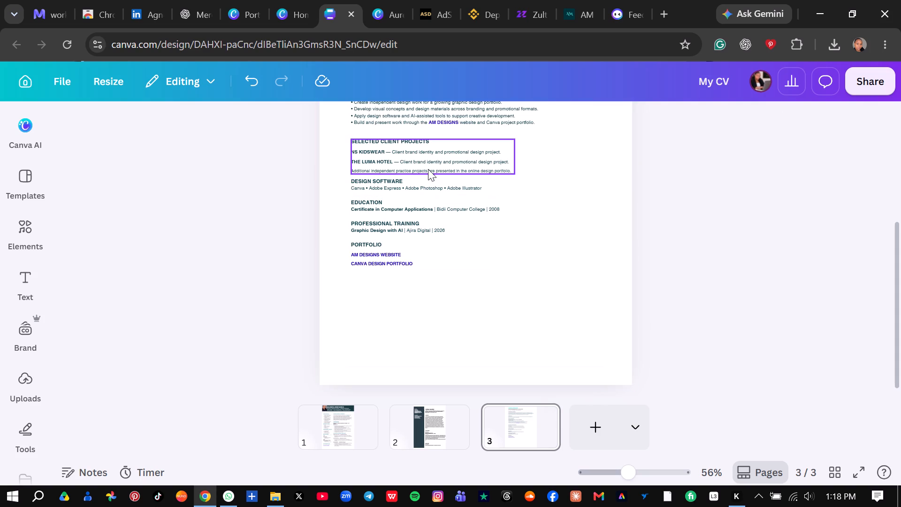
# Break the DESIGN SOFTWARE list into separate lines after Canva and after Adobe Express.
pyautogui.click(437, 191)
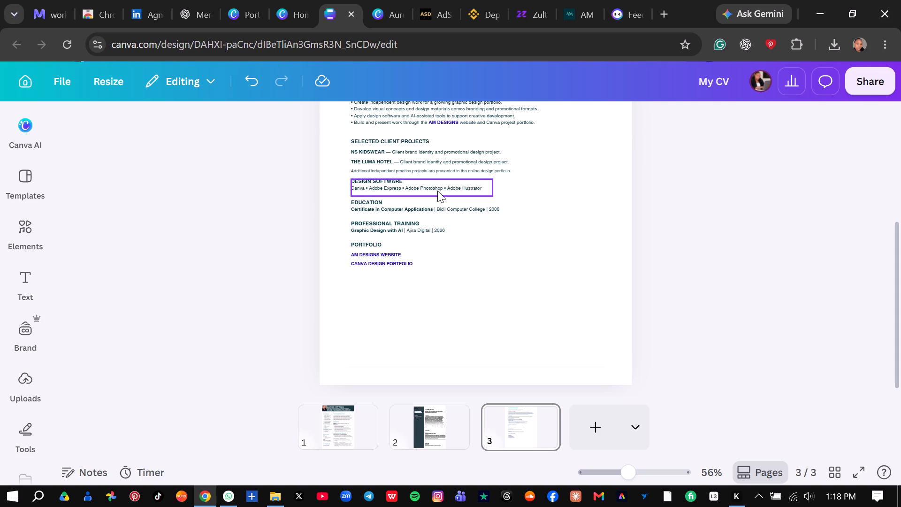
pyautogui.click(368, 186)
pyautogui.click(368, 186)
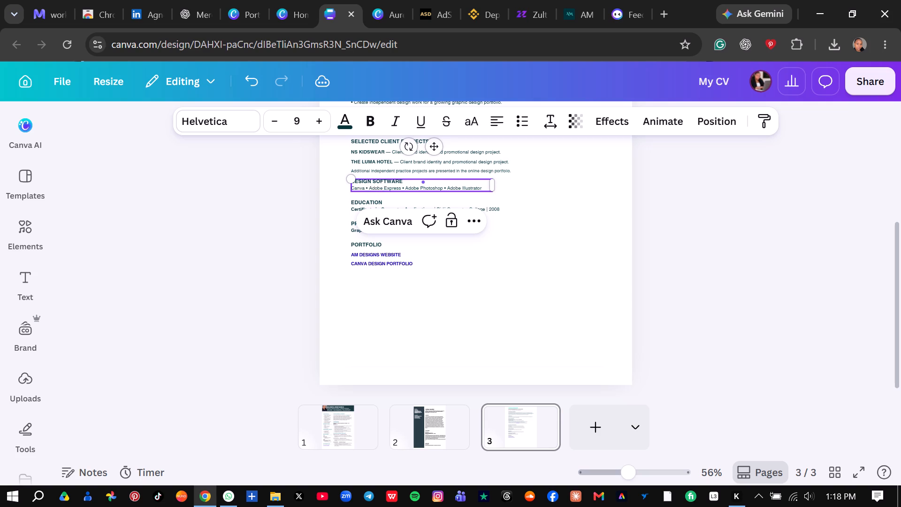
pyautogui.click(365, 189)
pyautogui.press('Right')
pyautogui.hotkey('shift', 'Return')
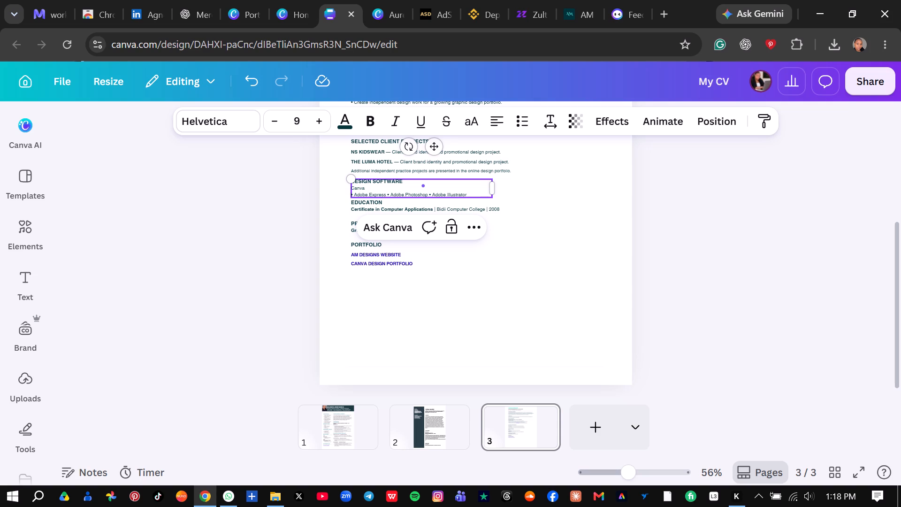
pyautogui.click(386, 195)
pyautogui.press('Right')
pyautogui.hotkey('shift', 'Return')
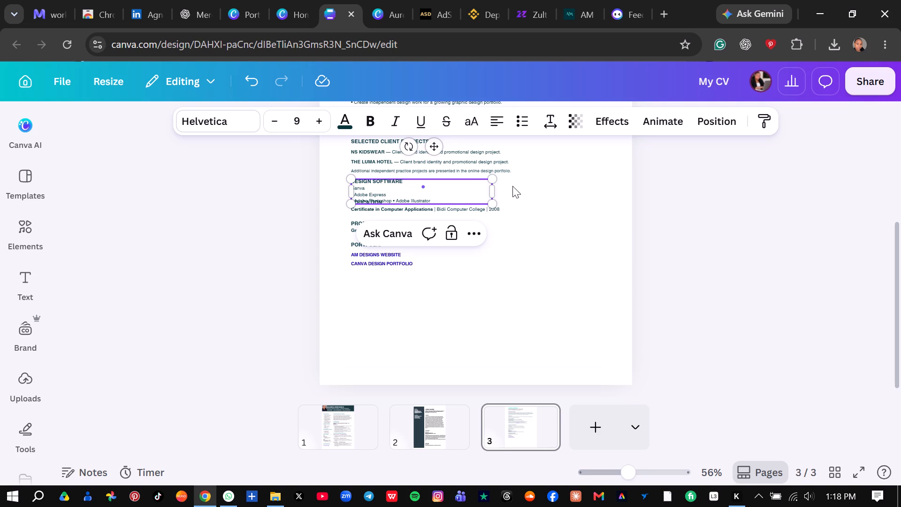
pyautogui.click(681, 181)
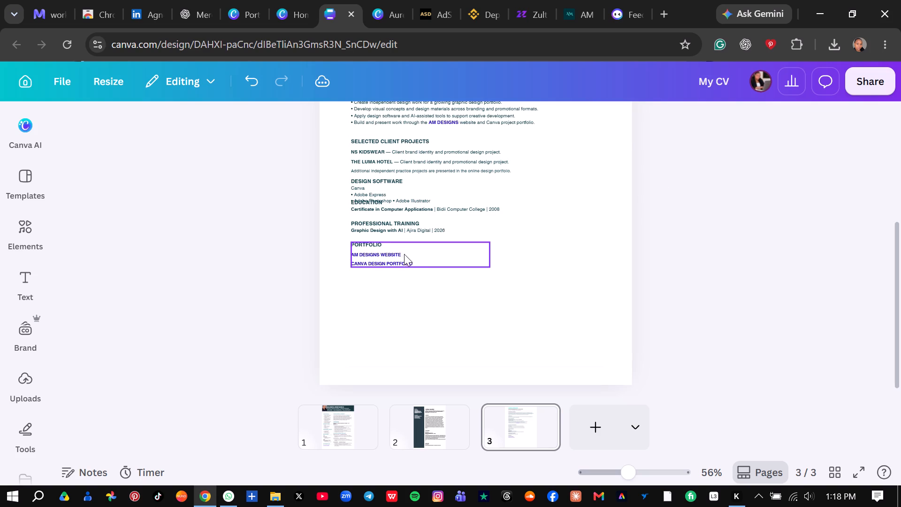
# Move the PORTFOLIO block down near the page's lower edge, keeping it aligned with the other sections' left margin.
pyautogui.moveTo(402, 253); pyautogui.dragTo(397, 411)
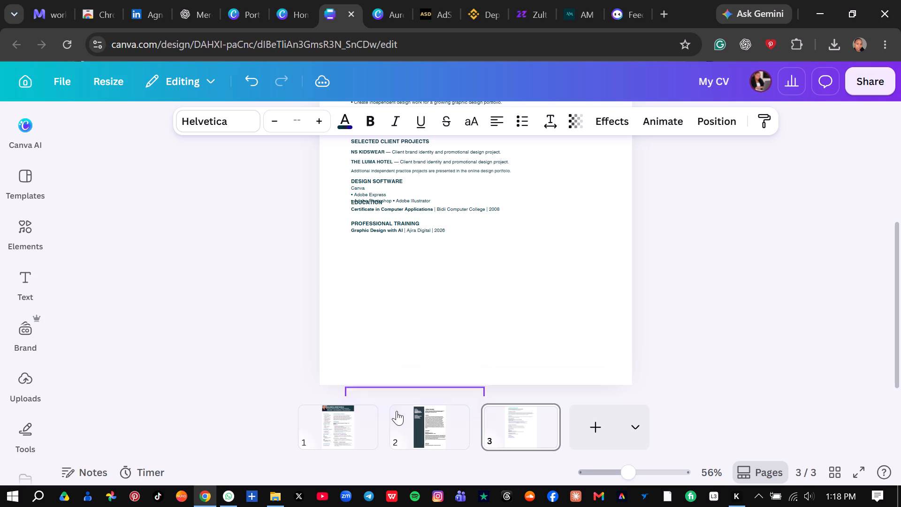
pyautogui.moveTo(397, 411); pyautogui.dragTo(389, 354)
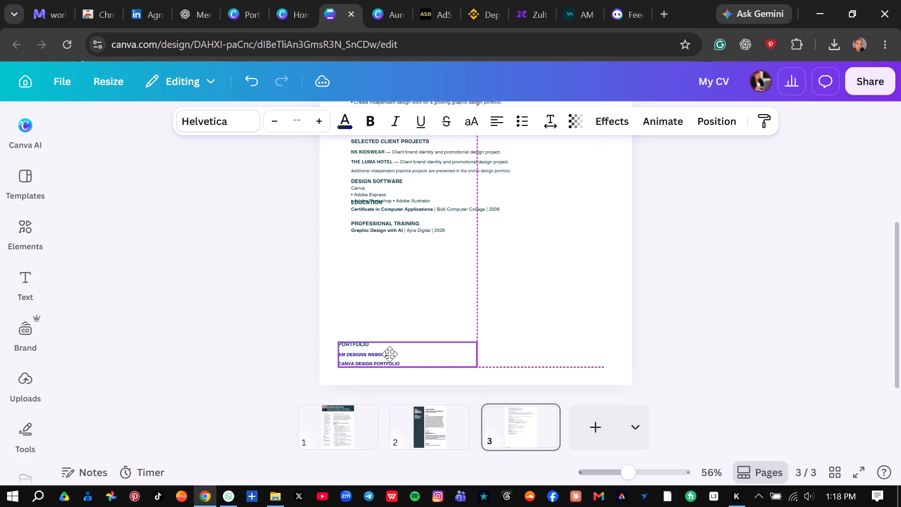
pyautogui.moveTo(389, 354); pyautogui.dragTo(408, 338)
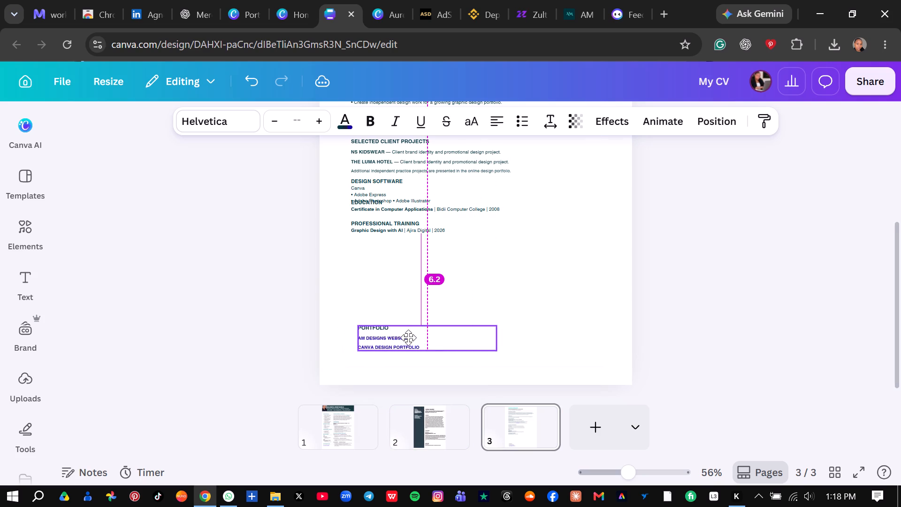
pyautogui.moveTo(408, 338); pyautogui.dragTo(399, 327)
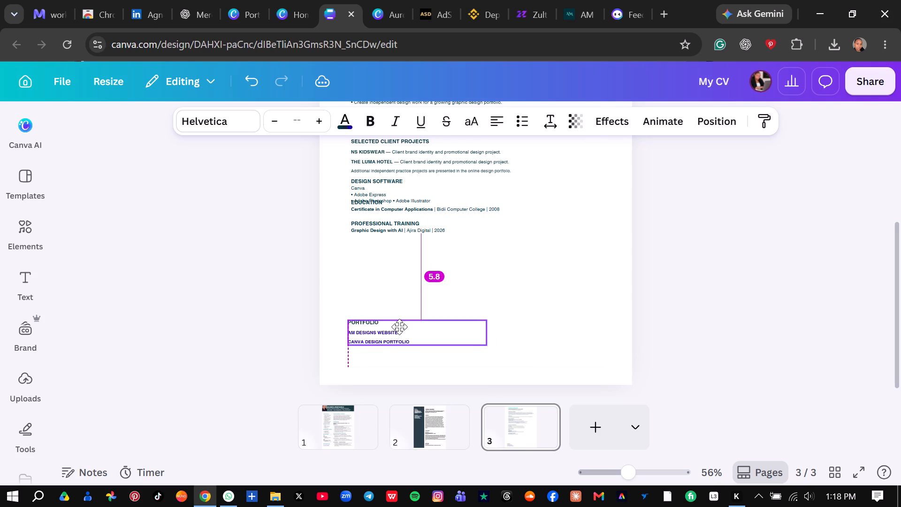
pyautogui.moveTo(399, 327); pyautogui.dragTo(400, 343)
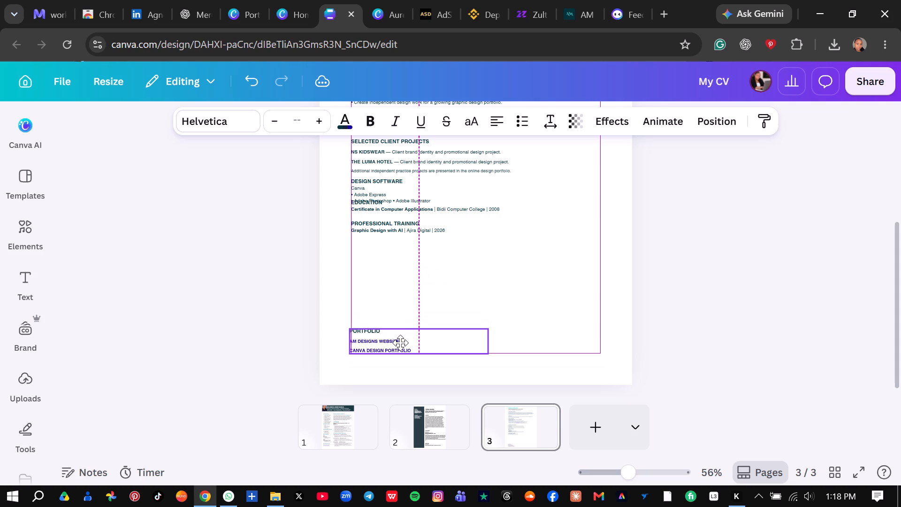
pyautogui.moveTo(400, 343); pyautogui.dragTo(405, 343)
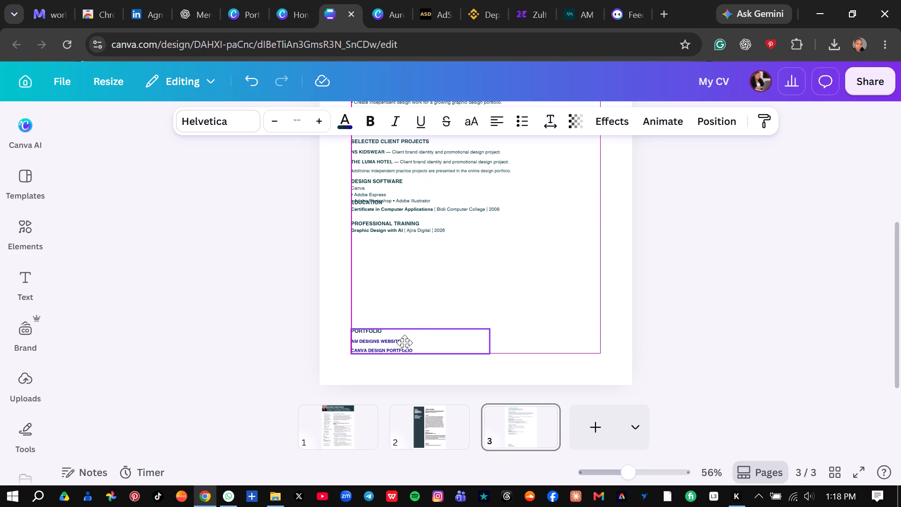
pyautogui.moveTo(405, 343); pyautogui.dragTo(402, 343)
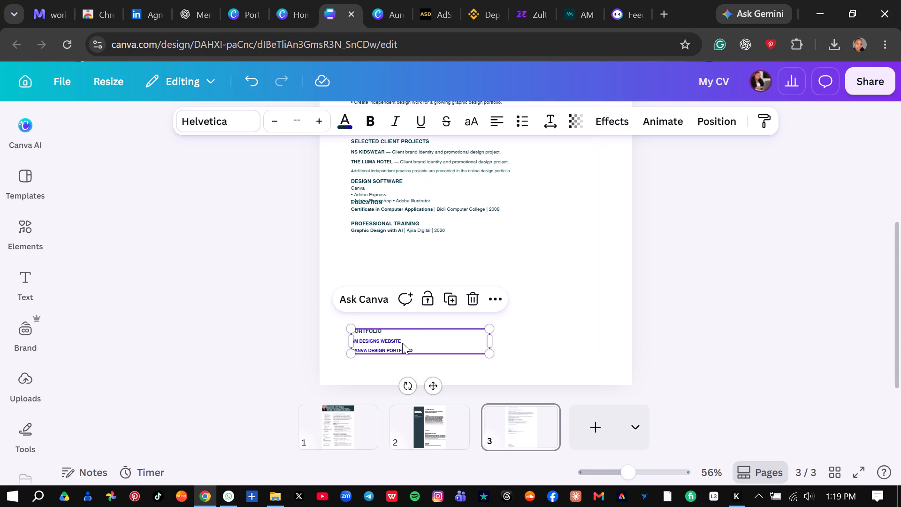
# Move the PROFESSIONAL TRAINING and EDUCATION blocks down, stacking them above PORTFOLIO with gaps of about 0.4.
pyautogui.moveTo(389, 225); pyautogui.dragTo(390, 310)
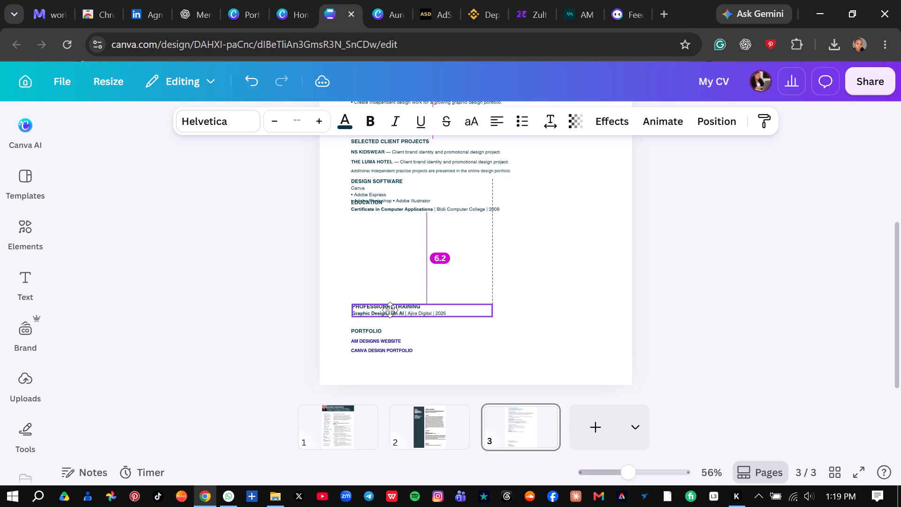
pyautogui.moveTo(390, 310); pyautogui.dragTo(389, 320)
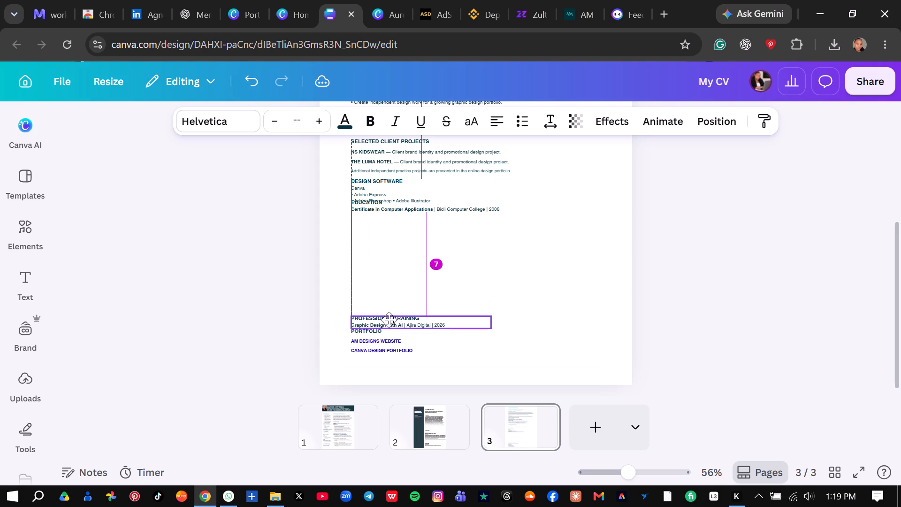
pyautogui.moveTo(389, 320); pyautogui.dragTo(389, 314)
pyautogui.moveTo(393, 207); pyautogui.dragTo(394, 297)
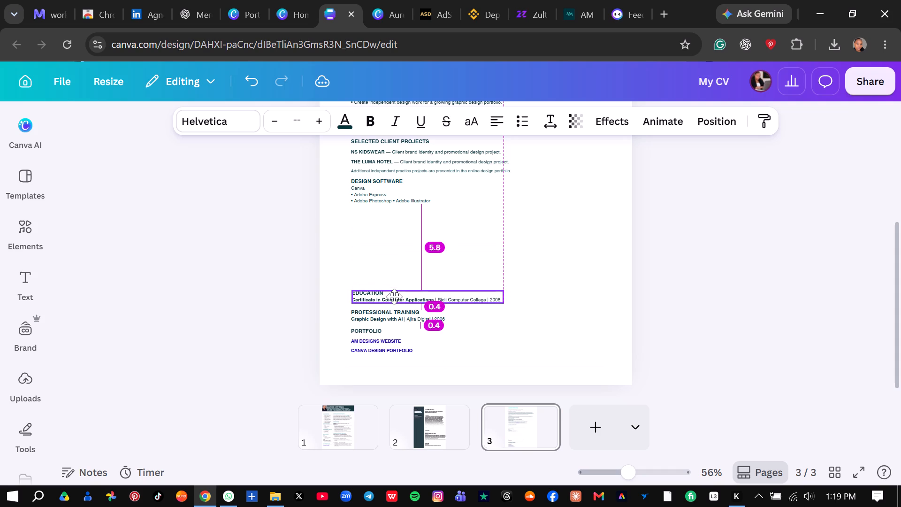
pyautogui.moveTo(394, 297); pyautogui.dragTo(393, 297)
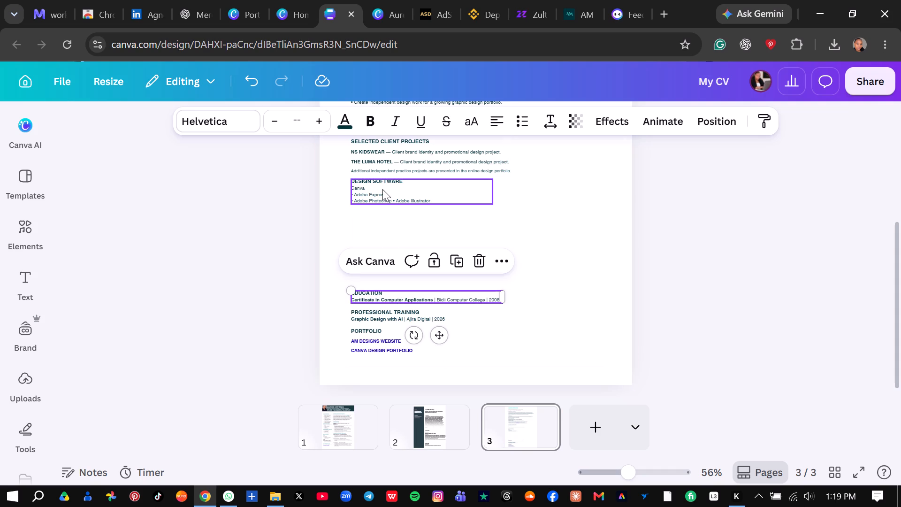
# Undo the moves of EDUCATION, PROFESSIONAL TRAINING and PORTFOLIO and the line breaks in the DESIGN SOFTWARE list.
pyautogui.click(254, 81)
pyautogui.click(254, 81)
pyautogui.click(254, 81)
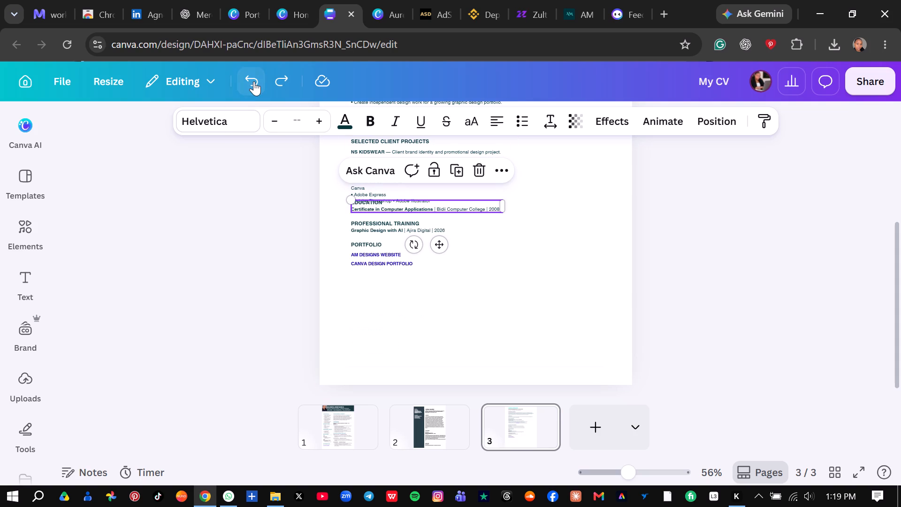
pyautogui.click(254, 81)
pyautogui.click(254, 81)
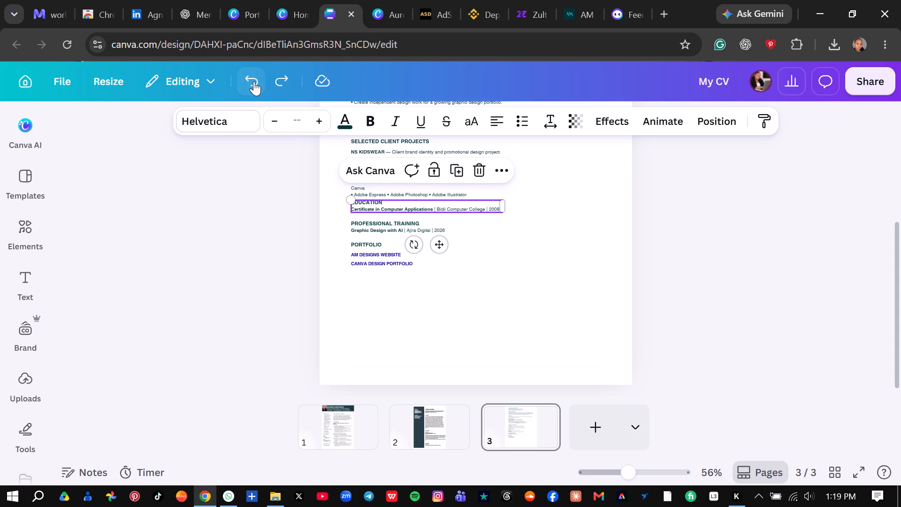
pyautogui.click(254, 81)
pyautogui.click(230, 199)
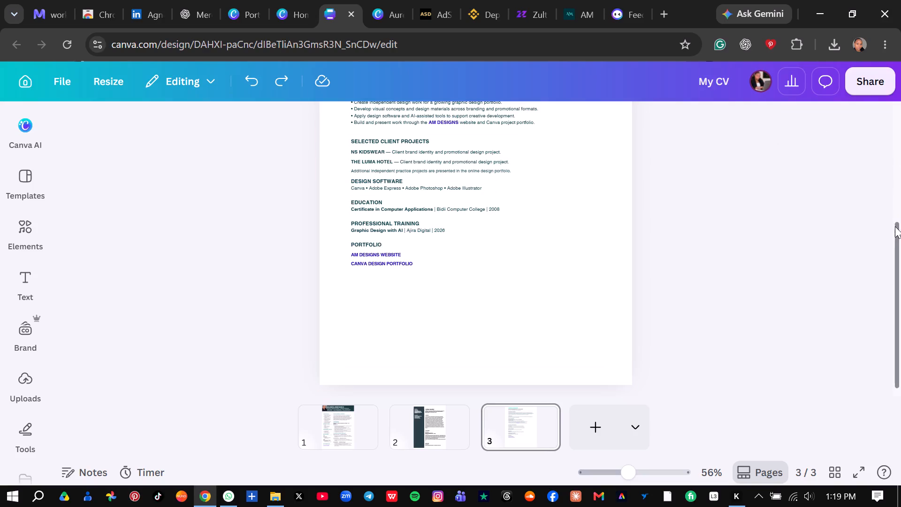
# Select all section text blocks from PROFESSIONAL SUMMARY through PORTFOLIO on page 3 and centre-align their text.
pyautogui.moveTo(895, 230); pyautogui.dragTo(894, 149)
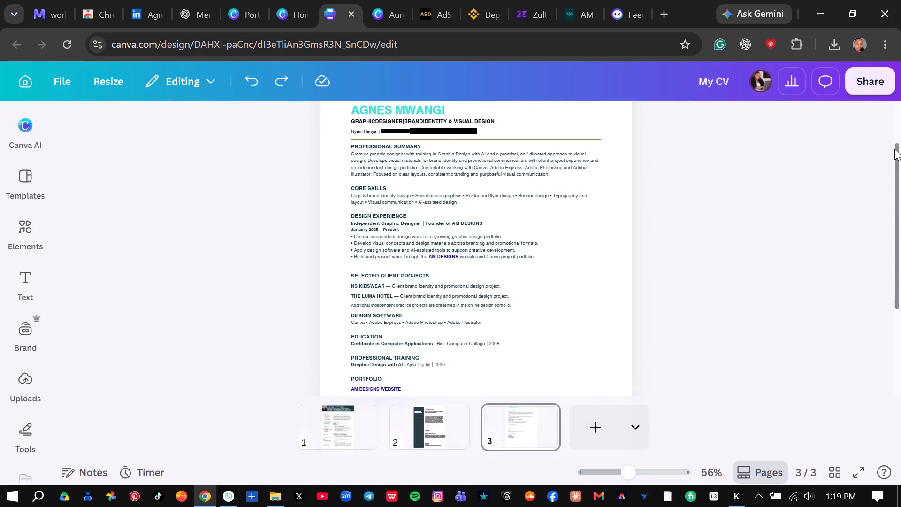
pyautogui.moveTo(894, 149); pyautogui.dragTo(893, 168)
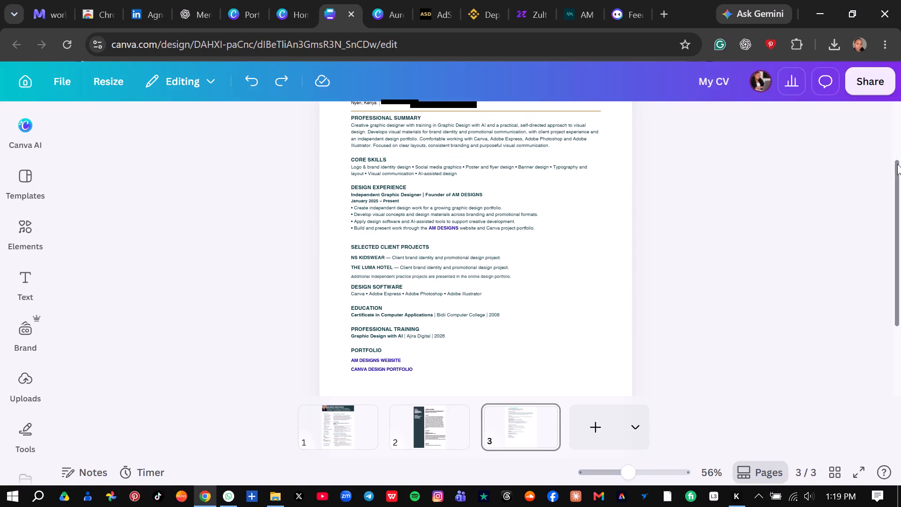
pyautogui.moveTo(897, 169); pyautogui.dragTo(896, 107)
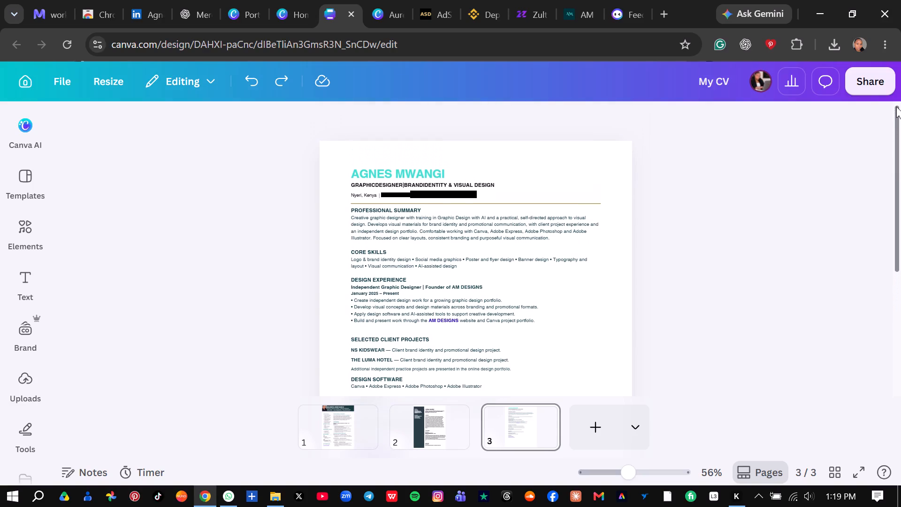
pyautogui.moveTo(896, 107); pyautogui.dragTo(900, 143)
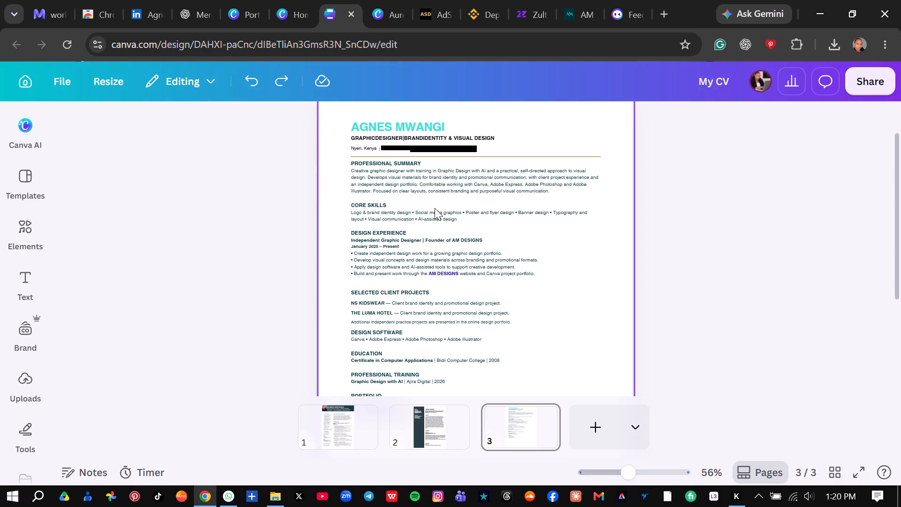
pyautogui.click(435, 181)
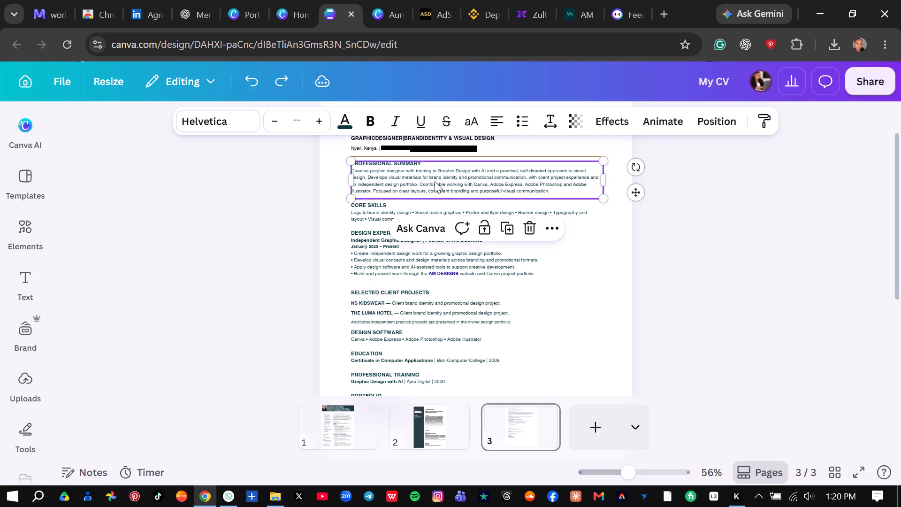
pyautogui.keyDown('shift'); pyautogui.click(424, 210); pyautogui.keyUp('shift')
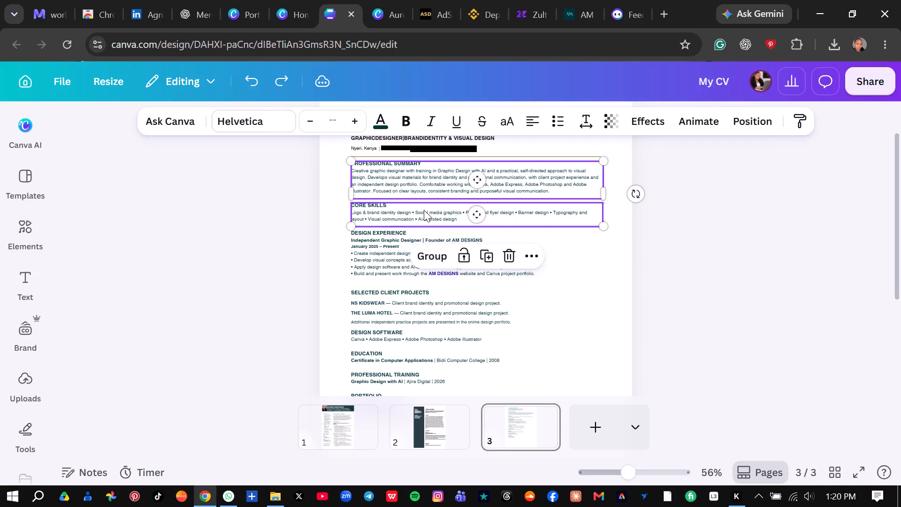
pyautogui.keyDown('shift'); pyautogui.click(406, 246); pyautogui.keyUp('shift')
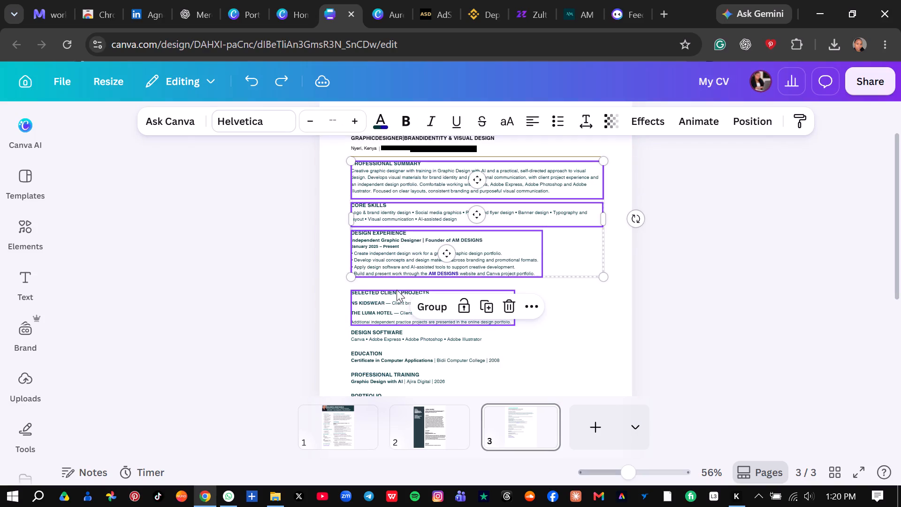
pyautogui.keyDown('shift'); pyautogui.click(395, 296); pyautogui.keyUp('shift')
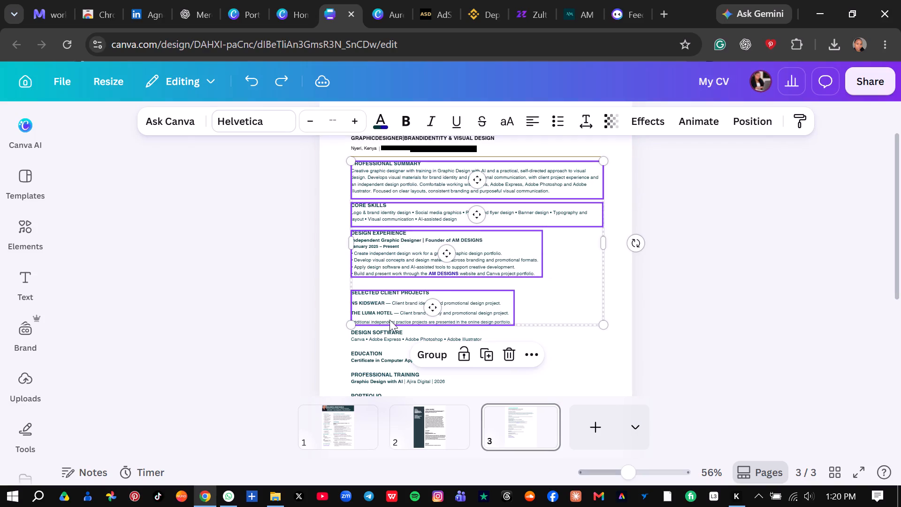
pyautogui.keyDown('shift'); pyautogui.click(388, 333); pyautogui.keyUp('shift')
pyautogui.keyDown('shift'); pyautogui.click(383, 359); pyautogui.keyUp('shift')
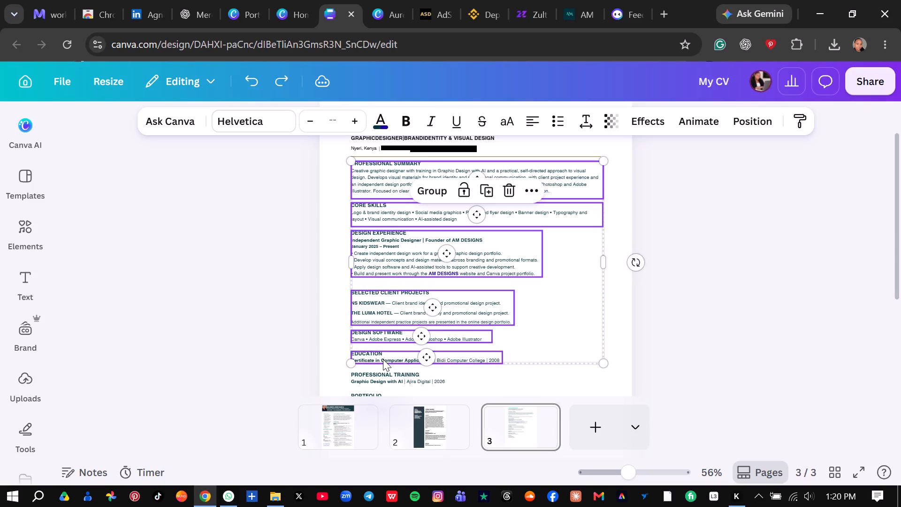
pyautogui.keyDown('shift'); pyautogui.click(382, 381); pyautogui.keyUp('shift')
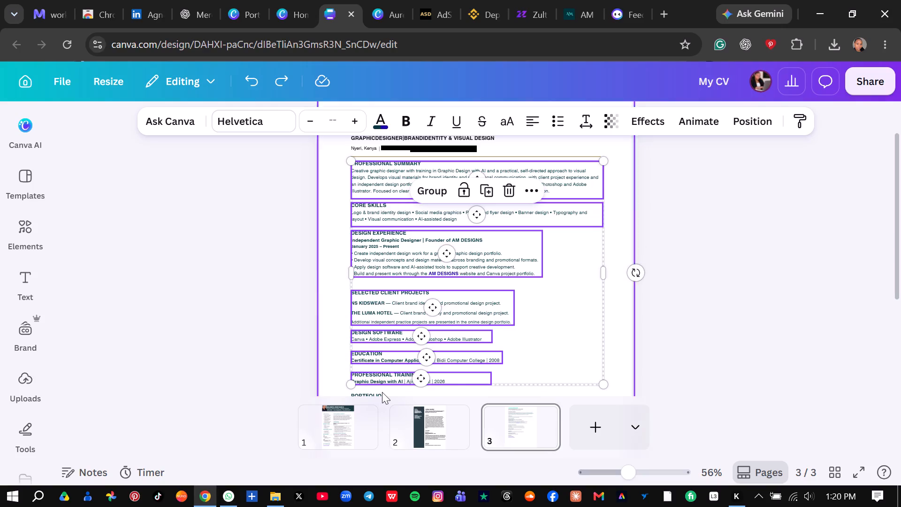
pyautogui.keyDown('shift'); pyautogui.click(382, 394); pyautogui.keyUp('shift')
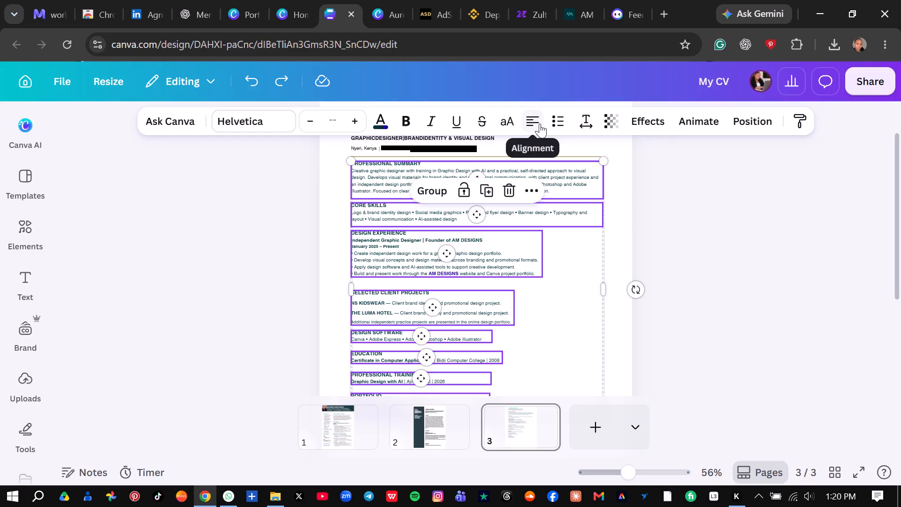
pyautogui.click(582, 125)
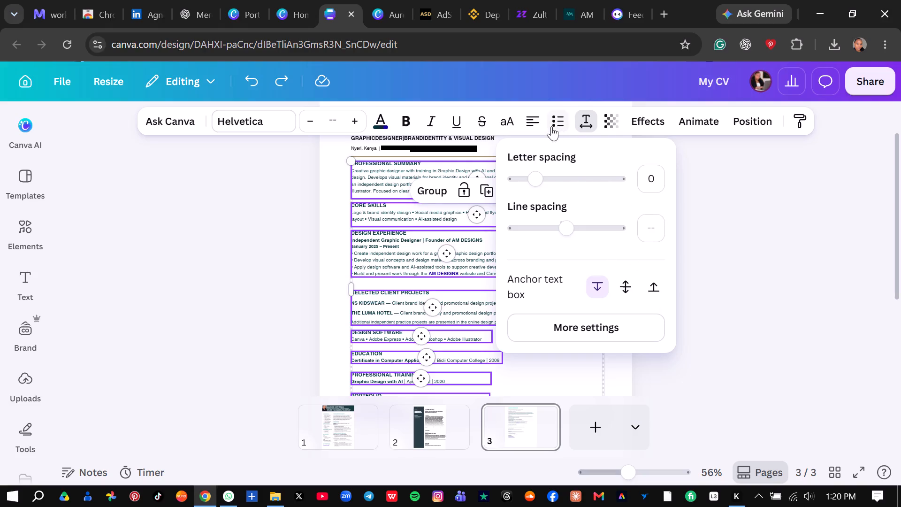
pyautogui.click(538, 126)
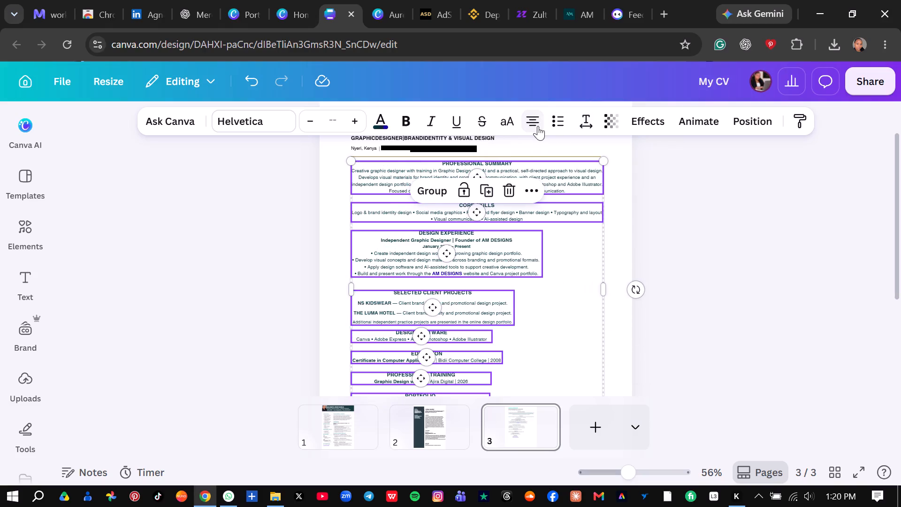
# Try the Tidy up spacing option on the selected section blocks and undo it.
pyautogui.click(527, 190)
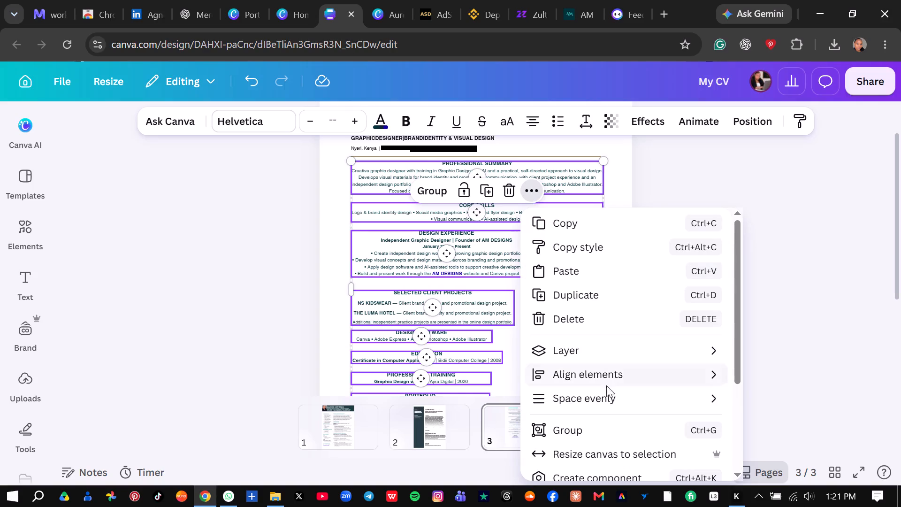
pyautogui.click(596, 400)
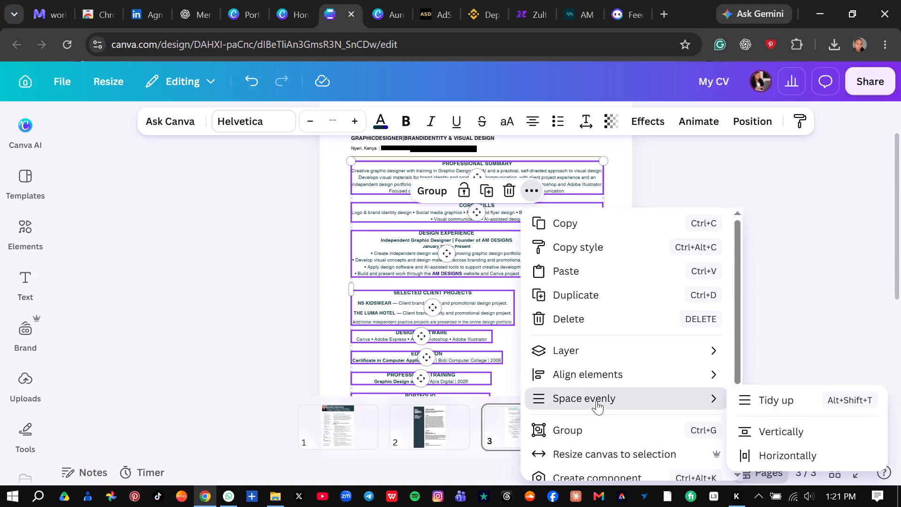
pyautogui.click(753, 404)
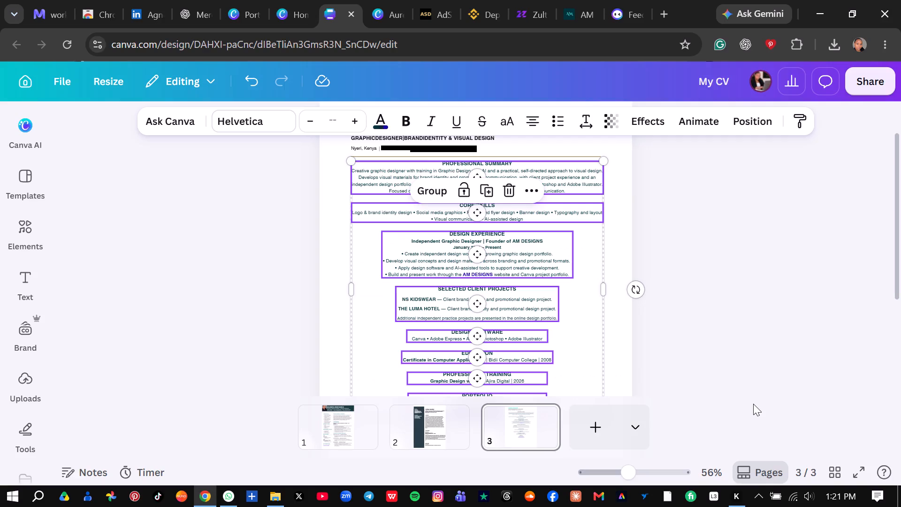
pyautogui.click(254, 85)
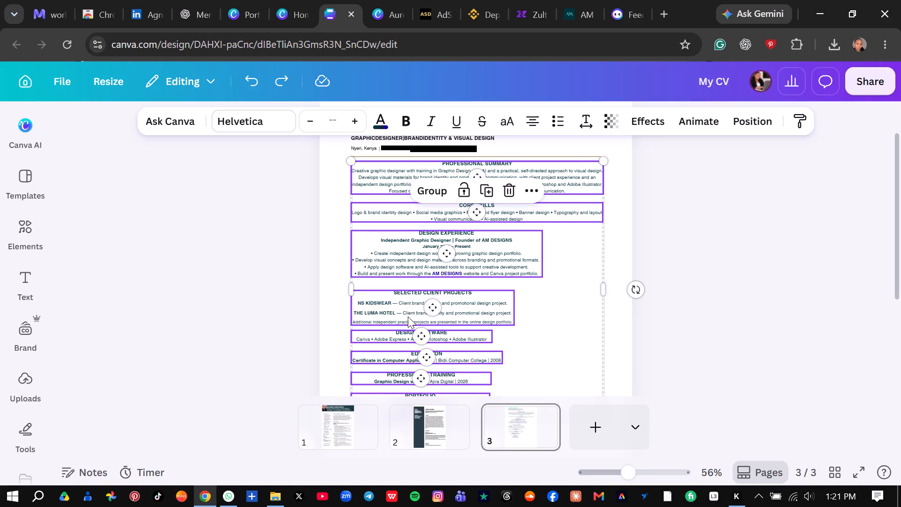
# Space the selected section blocks from PROFESSIONAL SUMMARY through PORTFOLIO evenly in the vertical direction.
pyautogui.click(529, 192)
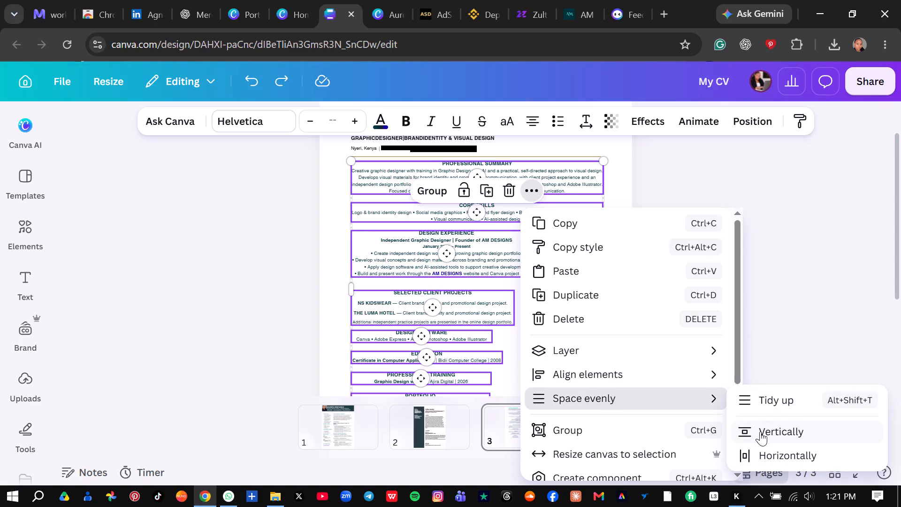
pyautogui.click(760, 431)
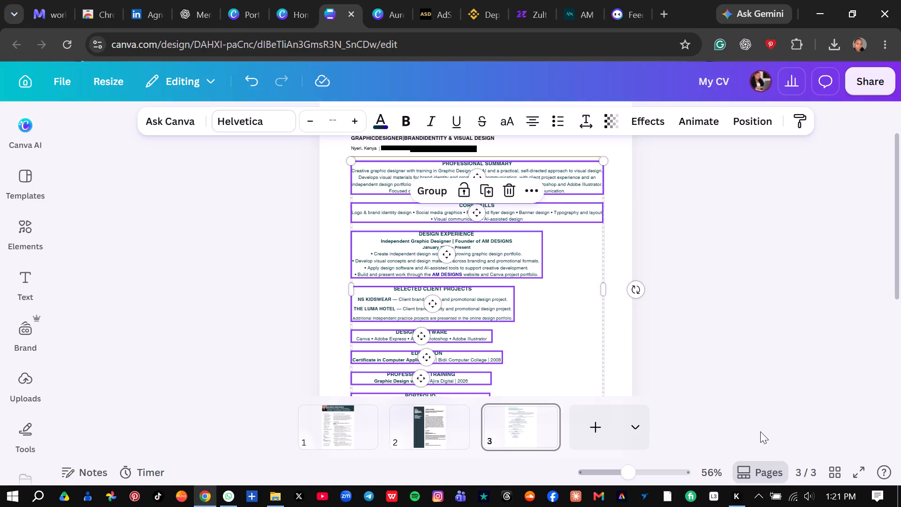
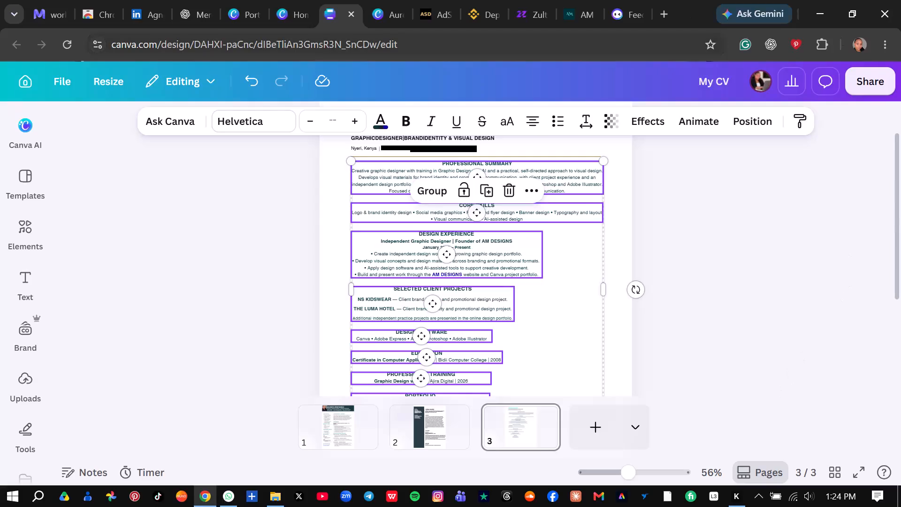
# Switch to the AdSelect site and review the team page and the home dashboard down to the recent activity list.
pyautogui.click(432, 3)
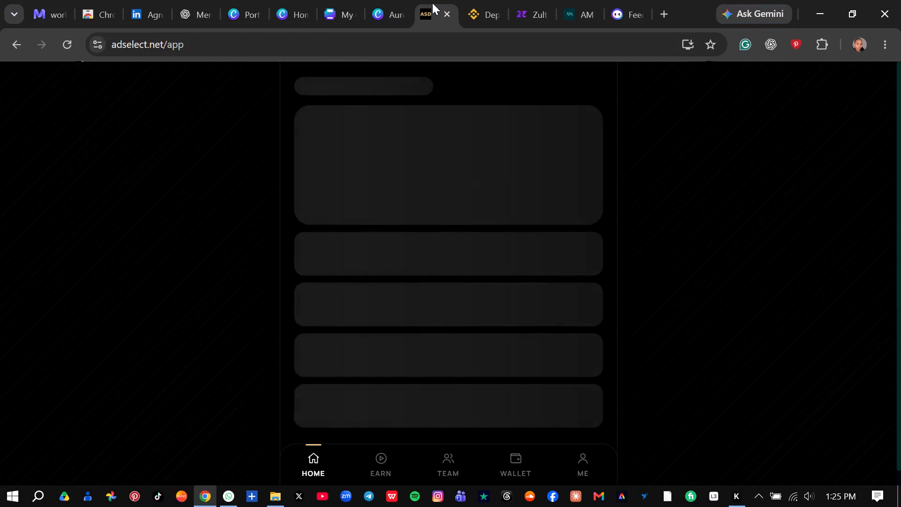
pyautogui.click(442, 470)
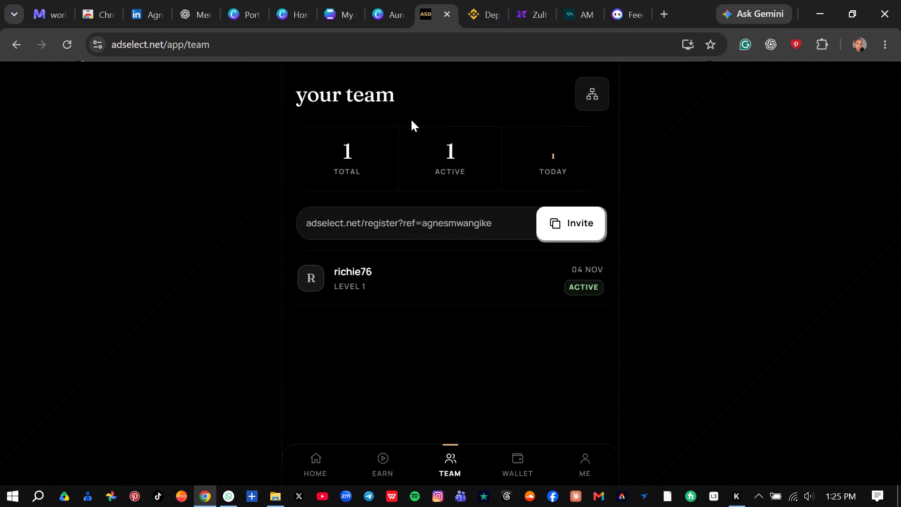
pyautogui.click(314, 470)
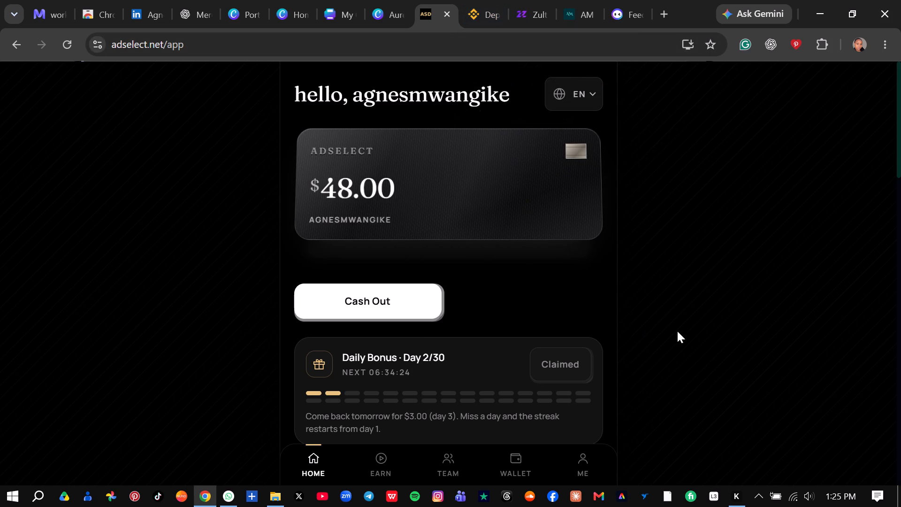
pyautogui.moveTo(898, 114); pyautogui.dragTo(900, 186)
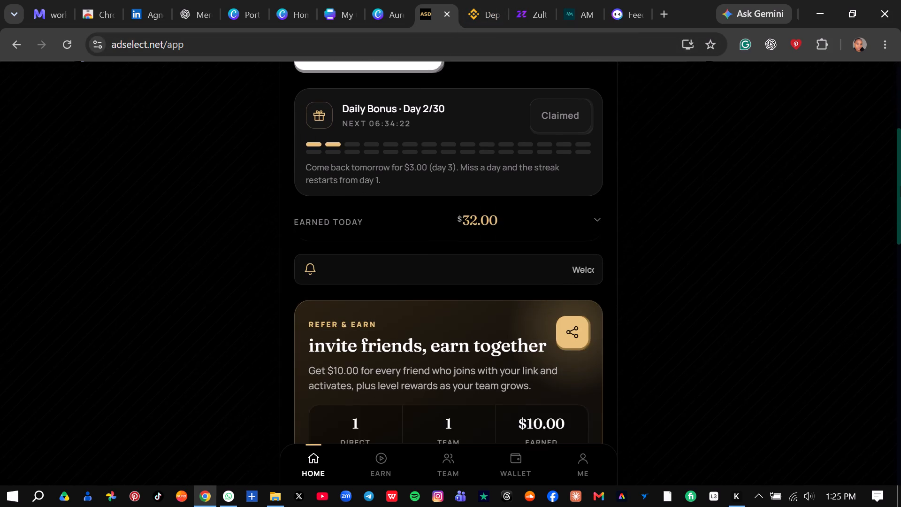
pyautogui.moveTo(900, 186); pyautogui.dragTo(879, 312)
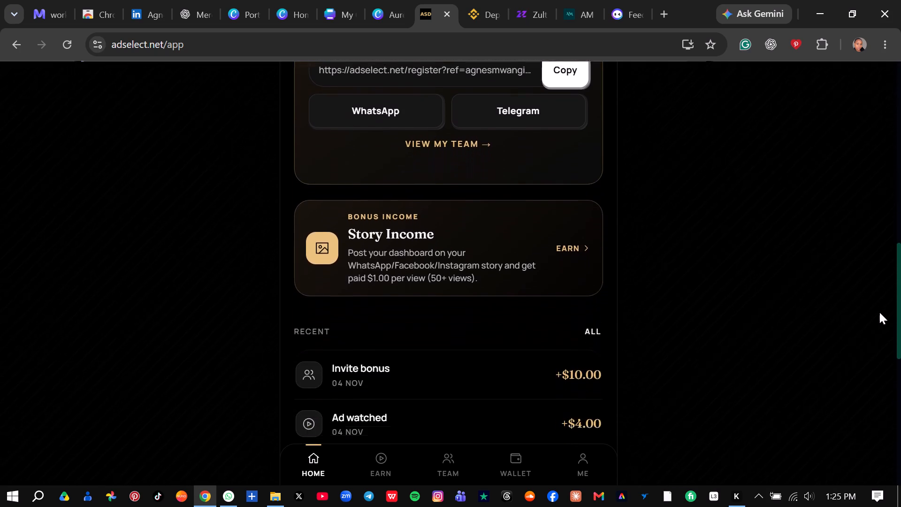
pyautogui.moveTo(879, 312); pyautogui.dragTo(869, 347)
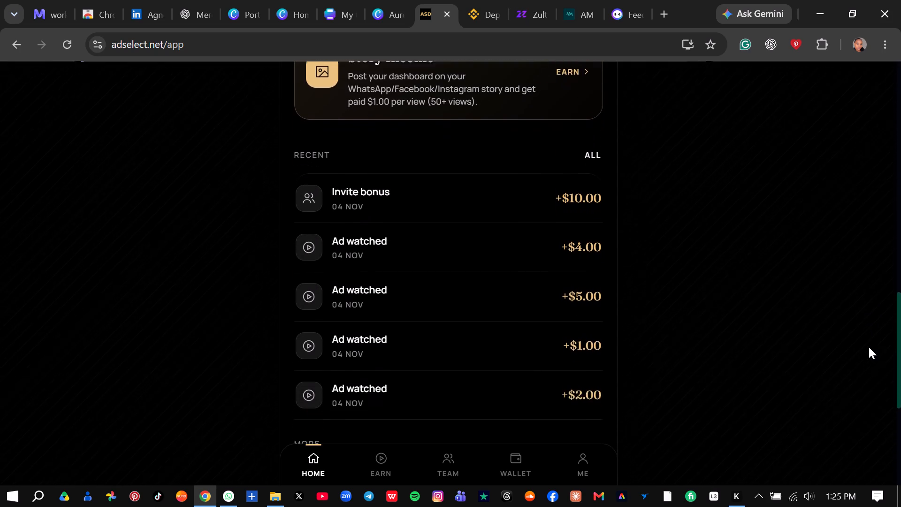
pyautogui.moveTo(869, 347); pyautogui.dragTo(869, 350)
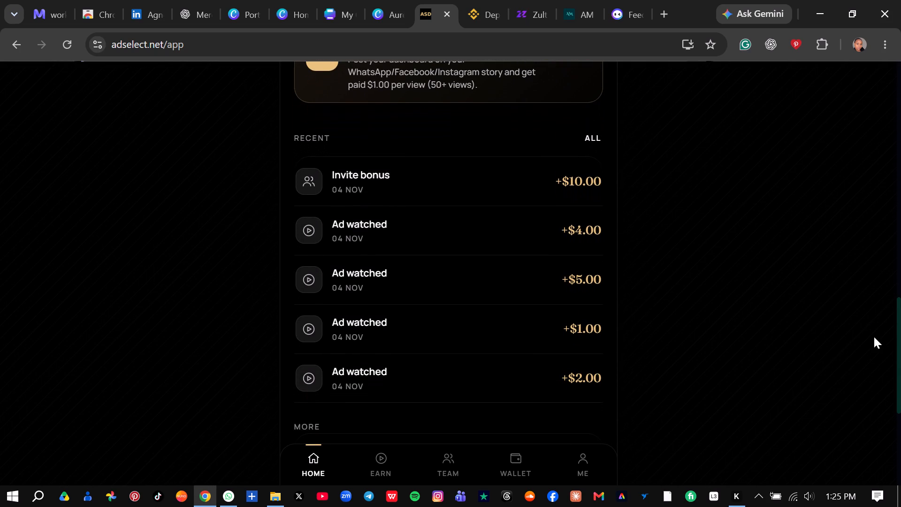
pyautogui.moveTo(898, 302); pyautogui.dragTo(893, 284)
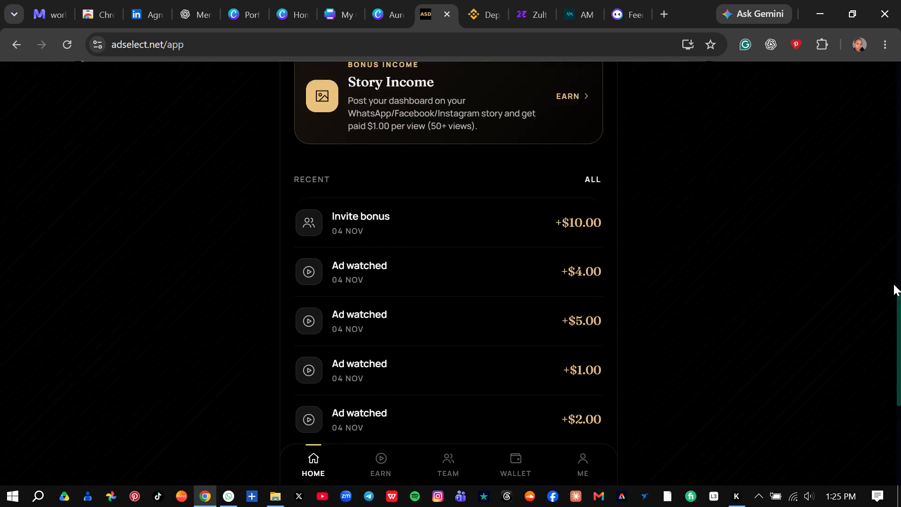
pyautogui.moveTo(893, 284); pyautogui.dragTo(862, 232)
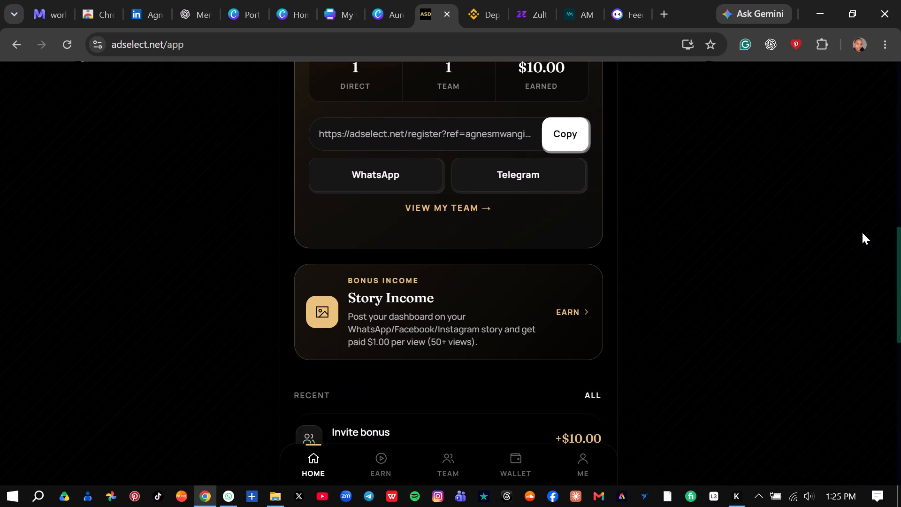
pyautogui.moveTo(862, 232); pyautogui.dragTo(846, 296)
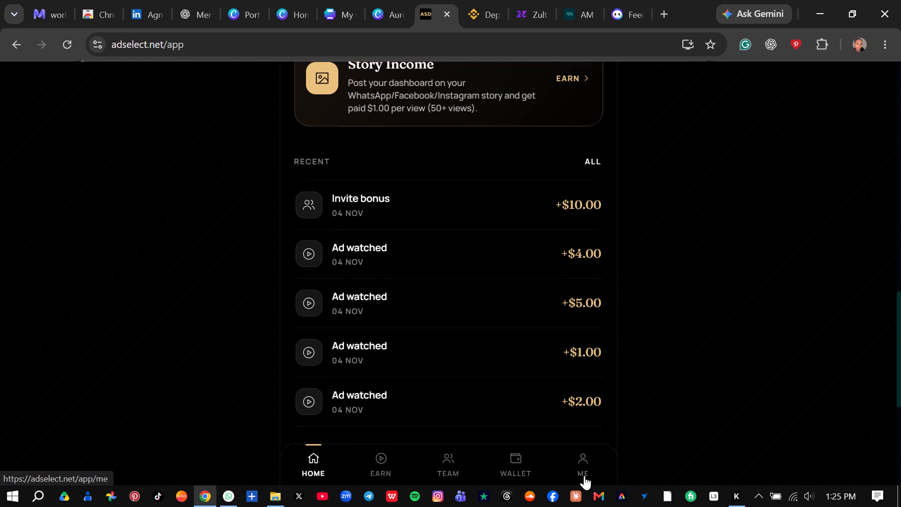
# Check the watch & earn ad list and the Story Income offer on AdSelect.
pyautogui.click(380, 465)
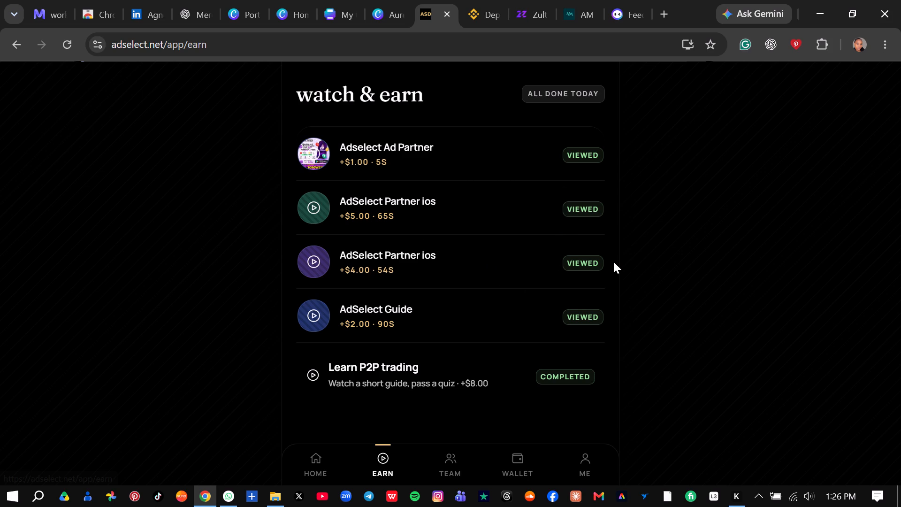
pyautogui.click(310, 465)
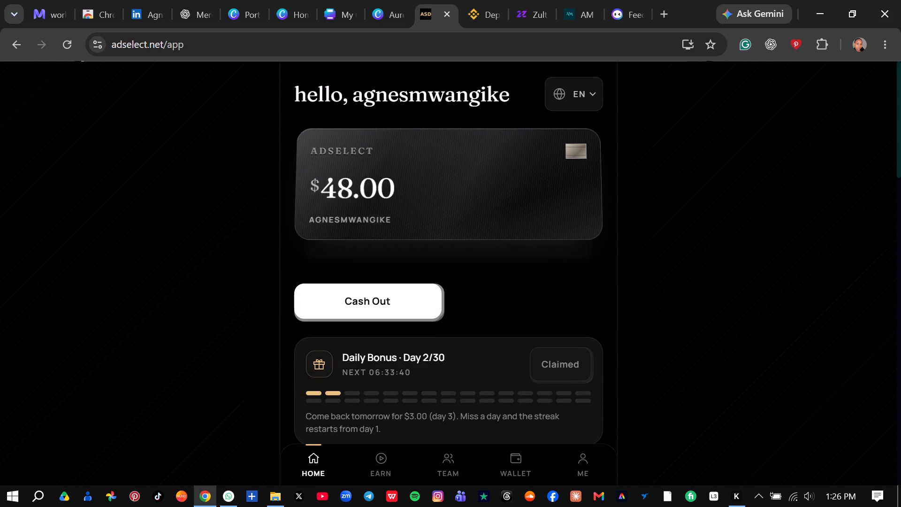
pyautogui.moveTo(898, 115); pyautogui.dragTo(900, 199)
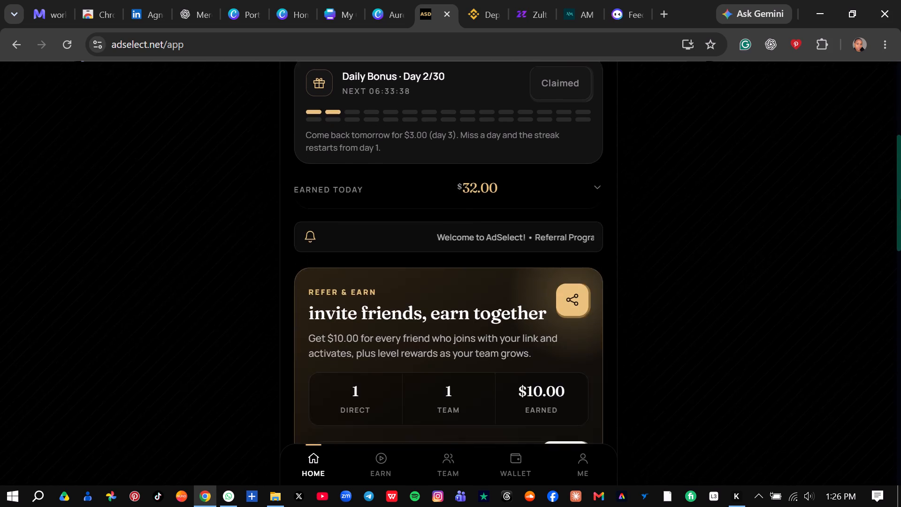
pyautogui.moveTo(900, 199); pyautogui.dragTo(894, 301)
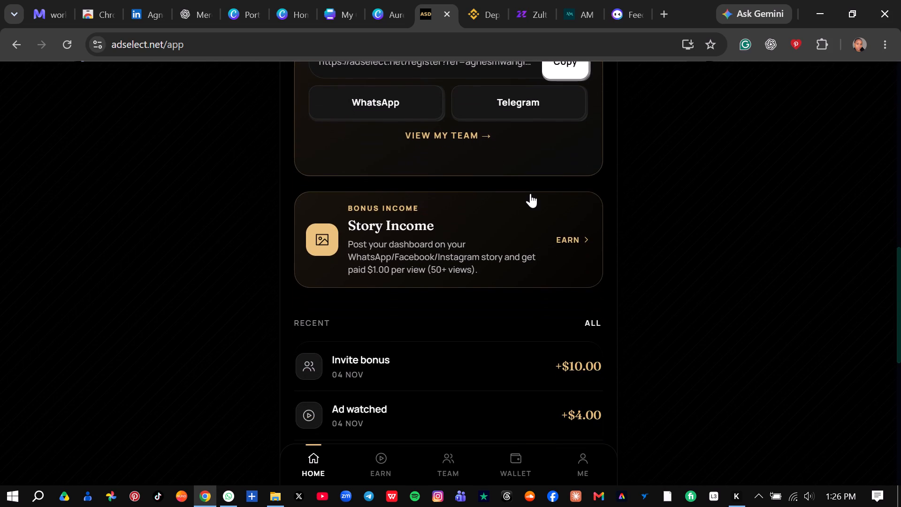
pyautogui.click(489, 246)
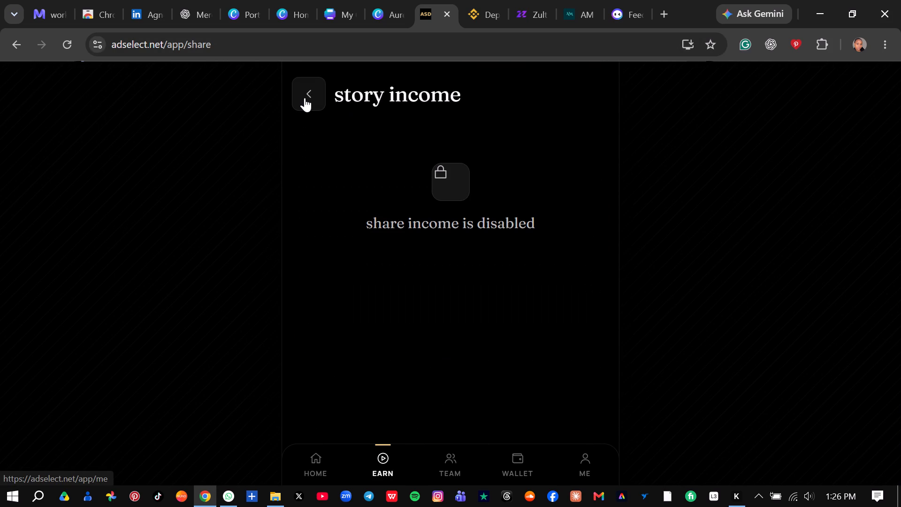
pyautogui.click(305, 98)
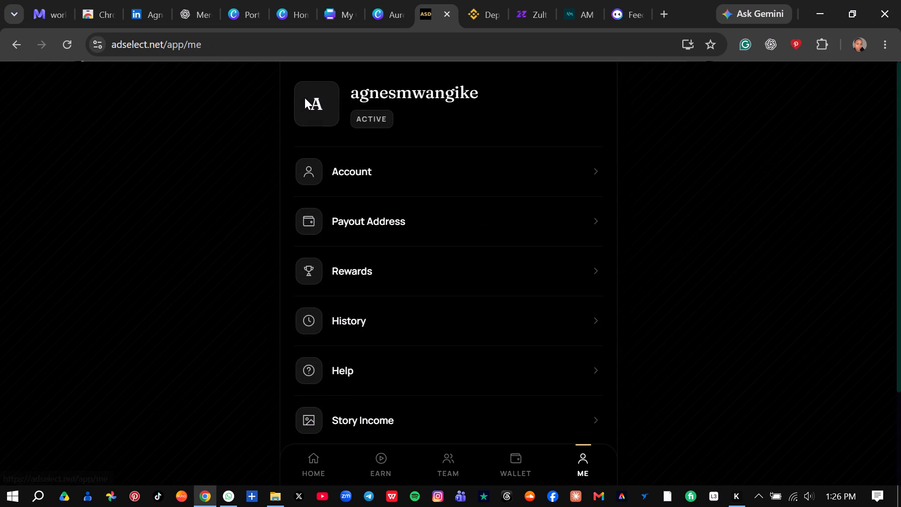
# Review the AdSelect home dashboard again, from the balance card and daily bonus down to the referral and Story Income sections.
pyautogui.click(318, 472)
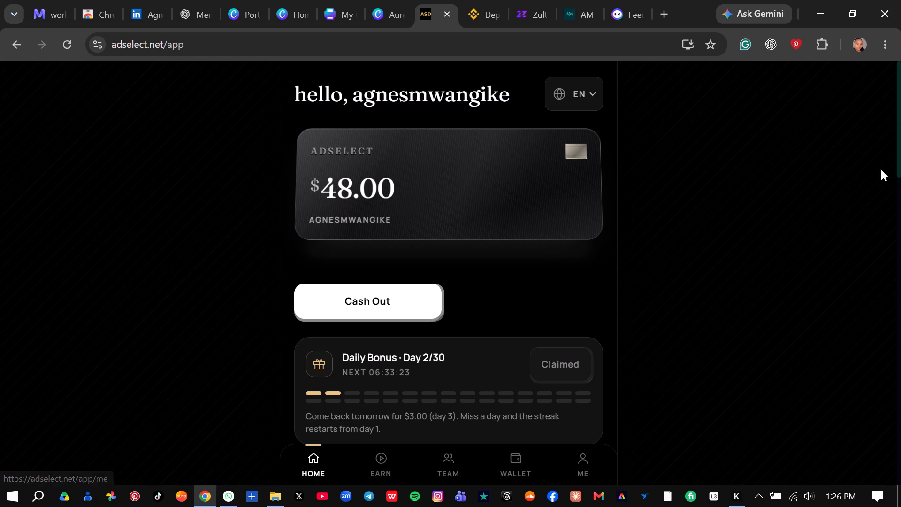
pyautogui.moveTo(900, 126); pyautogui.dragTo(900, 203)
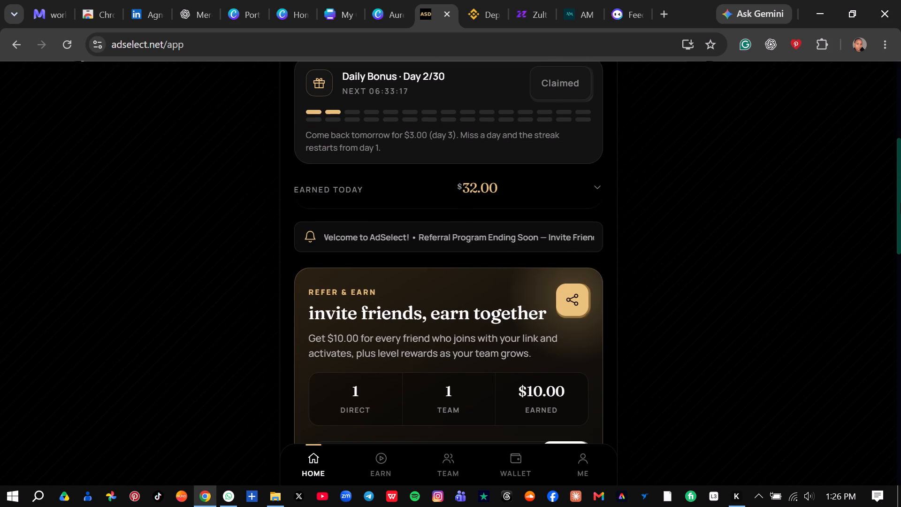
pyautogui.moveTo(900, 154); pyautogui.dragTo(900, 170)
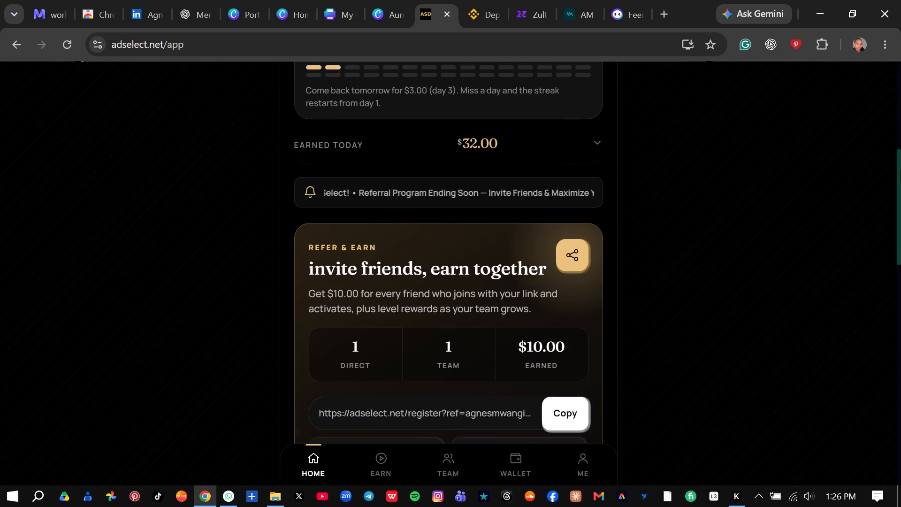
pyautogui.moveTo(900, 170); pyautogui.dragTo(891, 212)
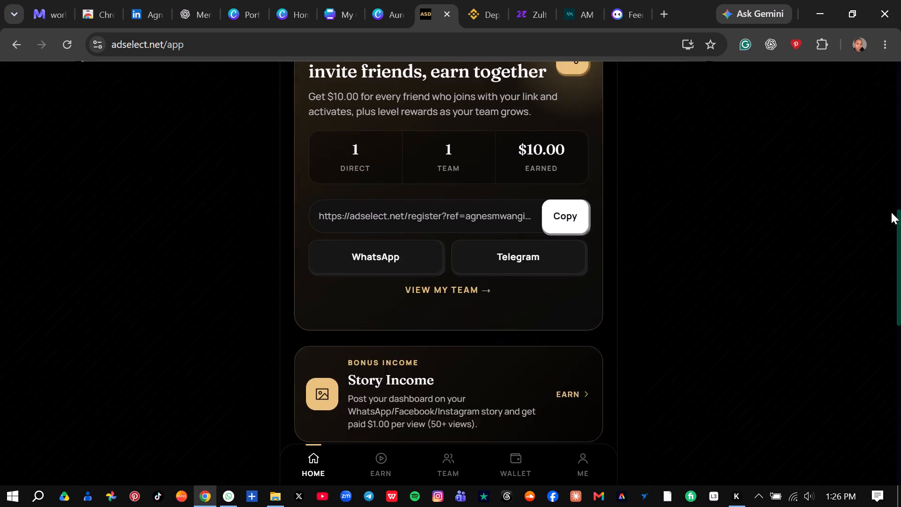
pyautogui.moveTo(891, 212); pyautogui.dragTo(886, 100)
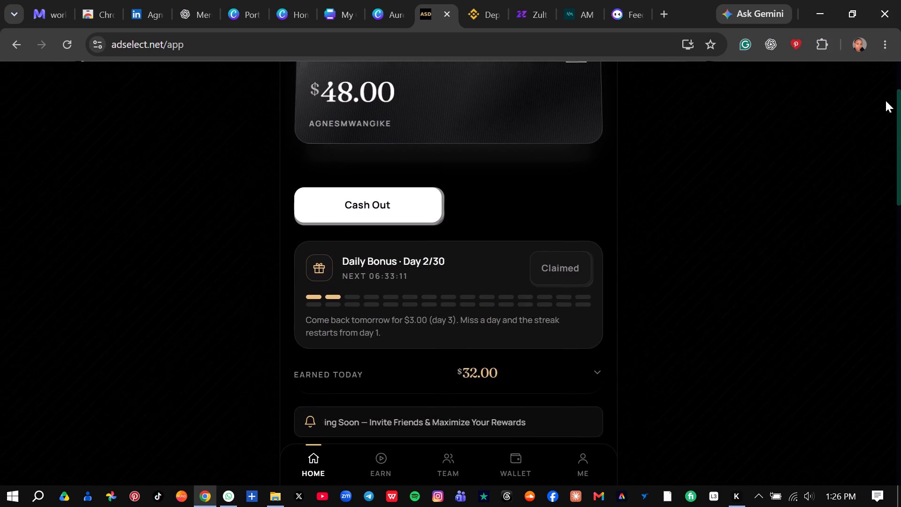
pyautogui.moveTo(886, 100); pyautogui.dragTo(889, 89)
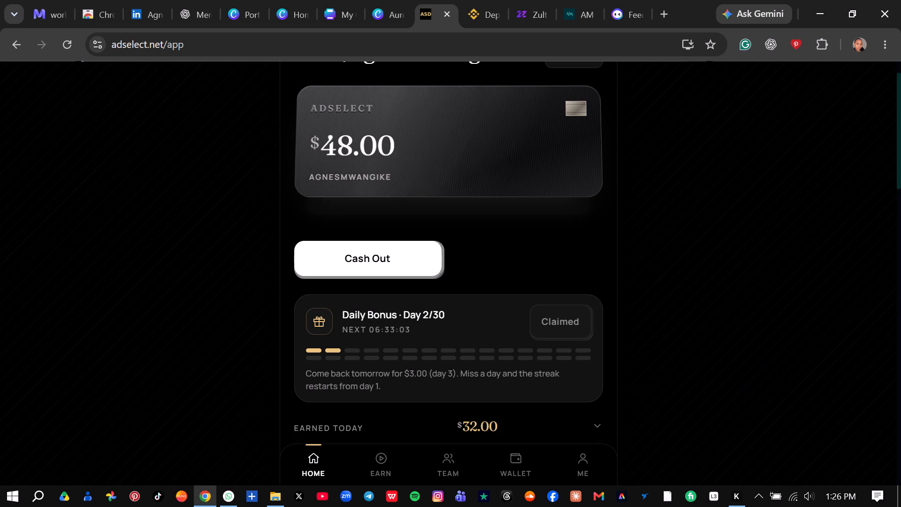
pyautogui.moveTo(900, 133); pyautogui.dragTo(897, 43)
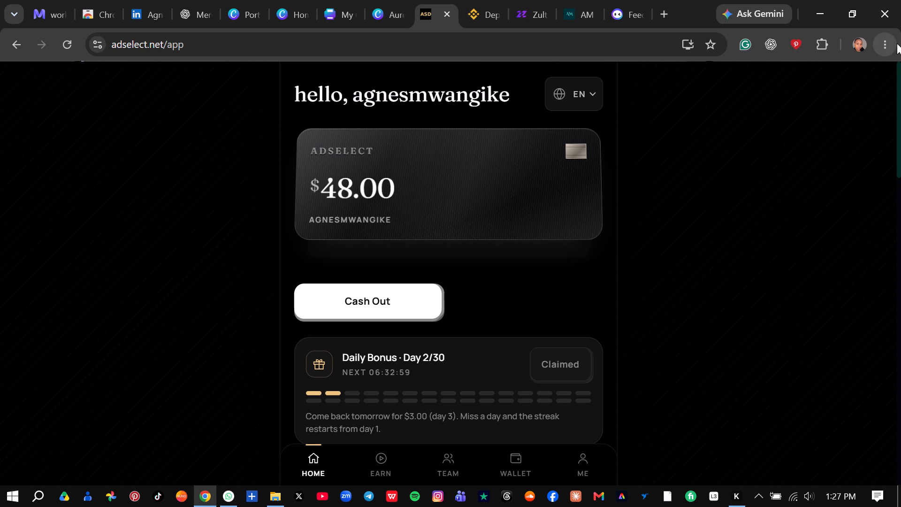
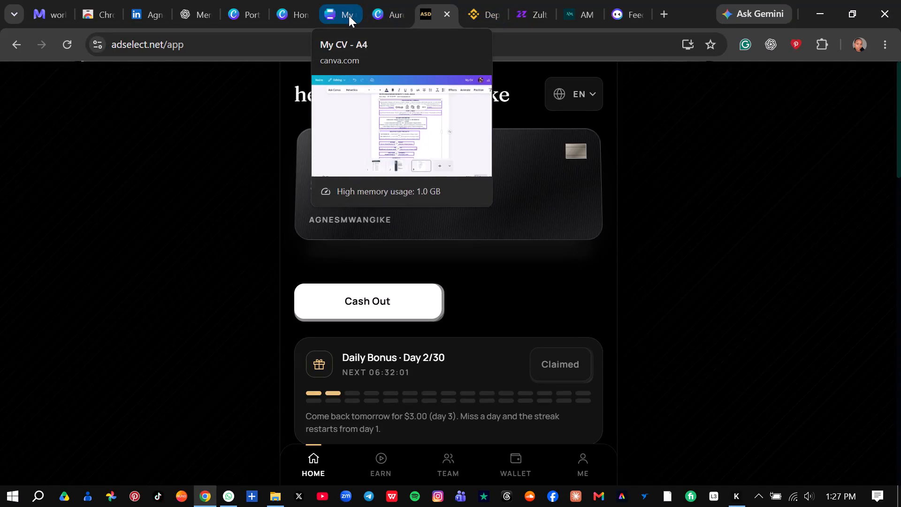
# Return to the My CV design and undo the even-spacing and centre-alignment changes on page 3.
pyautogui.click(349, 15)
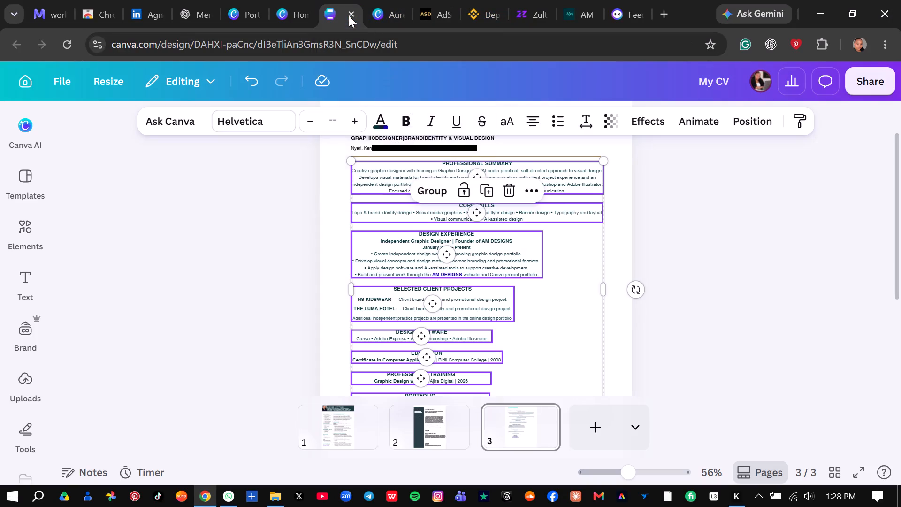
pyautogui.click(751, 237)
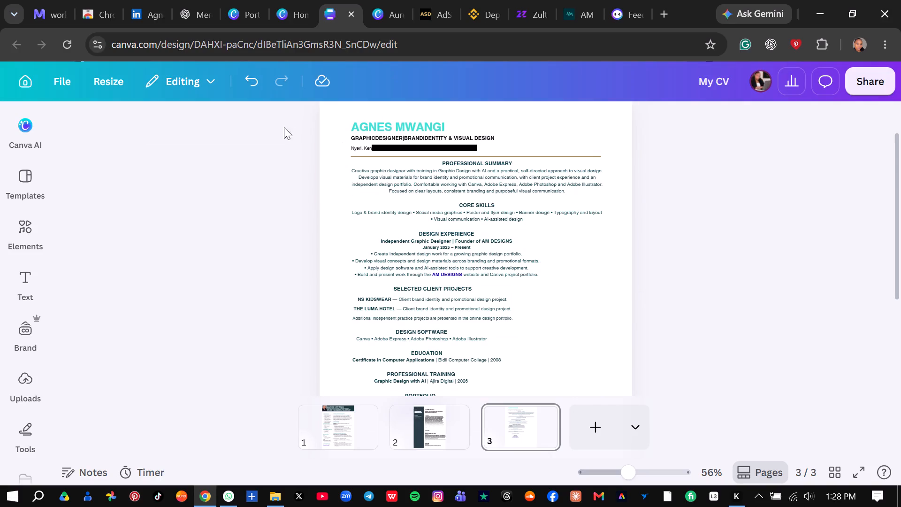
pyautogui.click(242, 82)
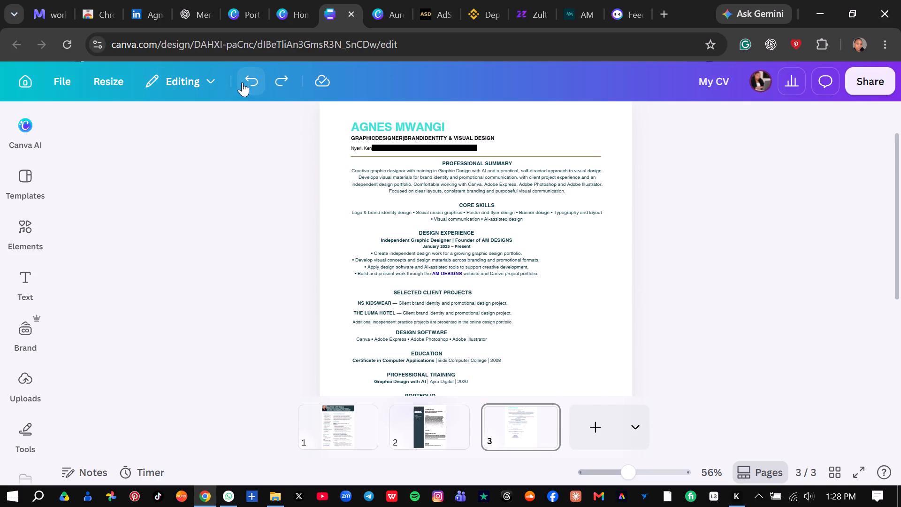
pyautogui.click(242, 82)
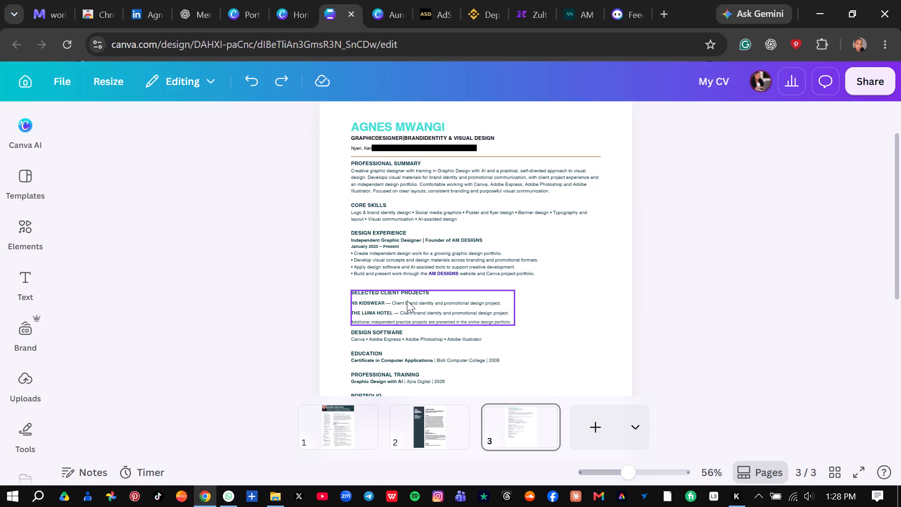
# Move the Selected Client Projects block up and slightly left, leaving a gap of about 0.3 beneath Design Experience.
pyautogui.moveTo(407, 300); pyautogui.dragTo(407, 295)
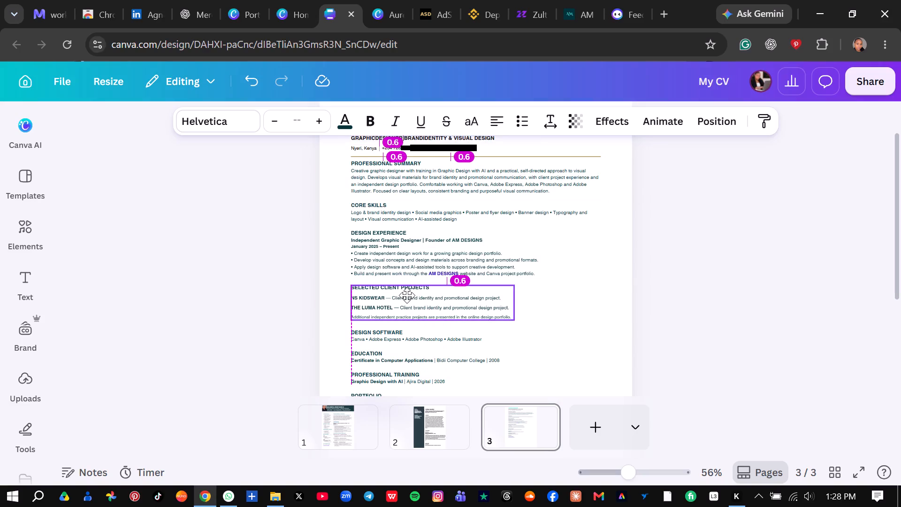
pyautogui.moveTo(407, 295); pyautogui.dragTo(406, 295)
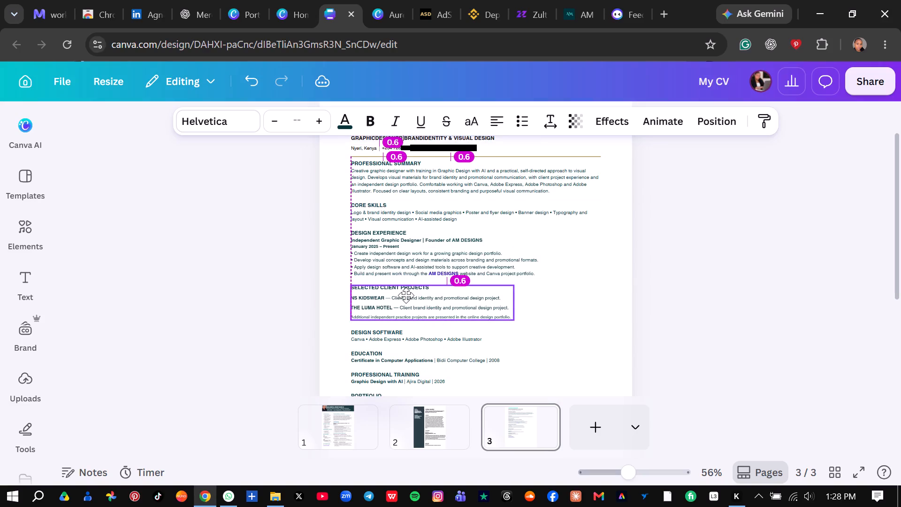
pyautogui.moveTo(406, 295); pyautogui.dragTo(405, 292)
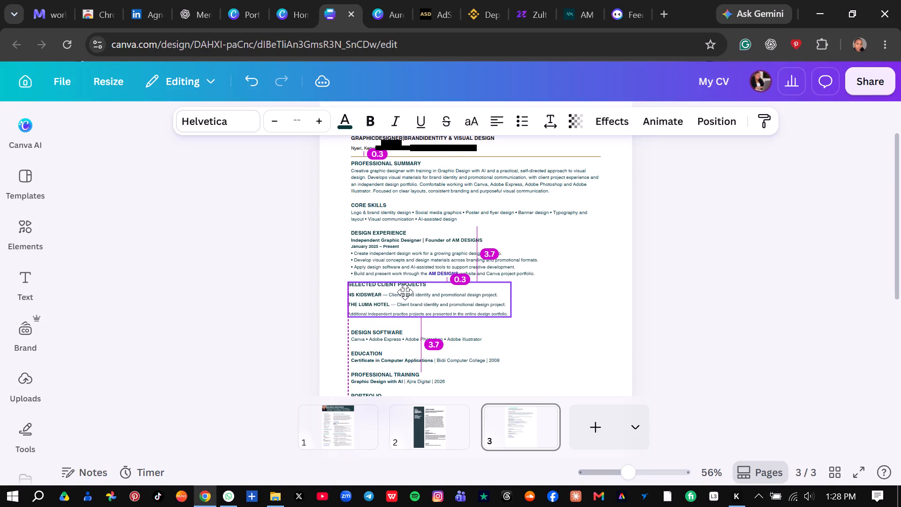
pyautogui.moveTo(405, 292); pyautogui.dragTo(405, 291)
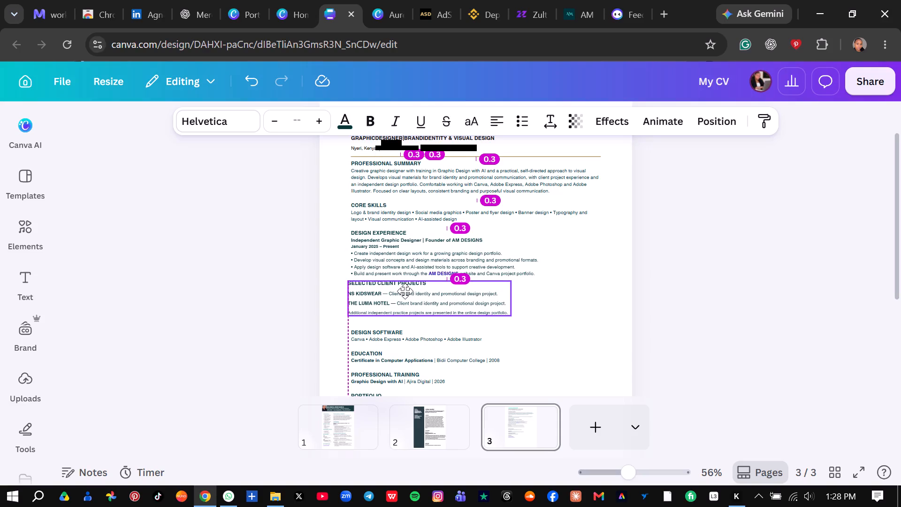
pyautogui.moveTo(405, 291); pyautogui.dragTo(405, 291)
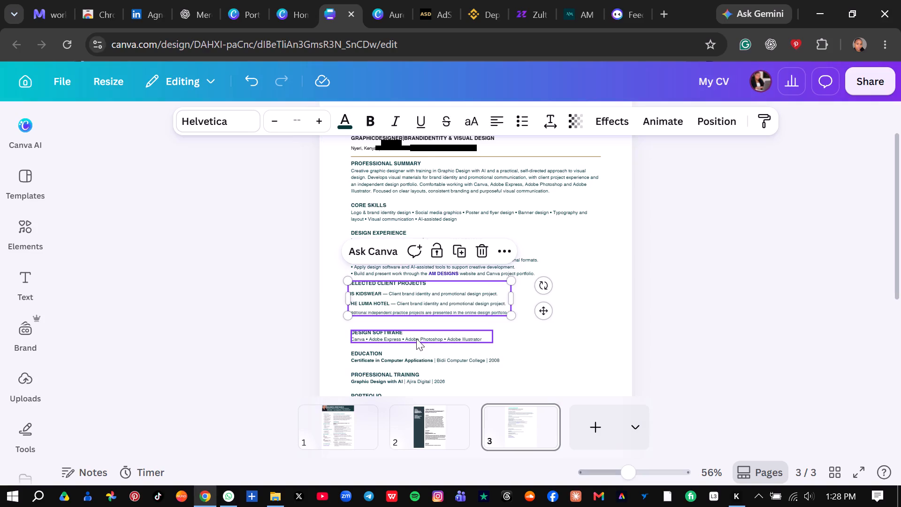
# Move the Design Software block up beneath Selected Client Projects and align their left edges.
pyautogui.moveTo(416, 338); pyautogui.dragTo(416, 331)
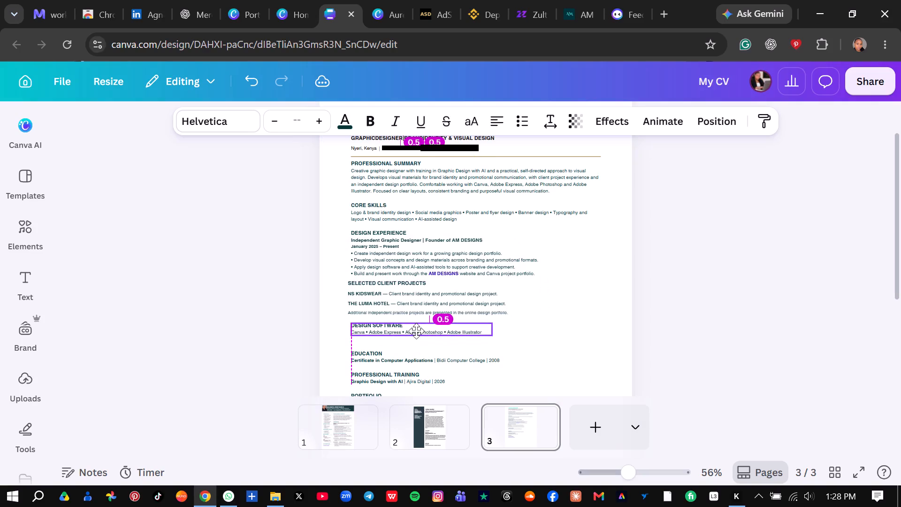
pyautogui.moveTo(416, 331); pyautogui.dragTo(416, 330)
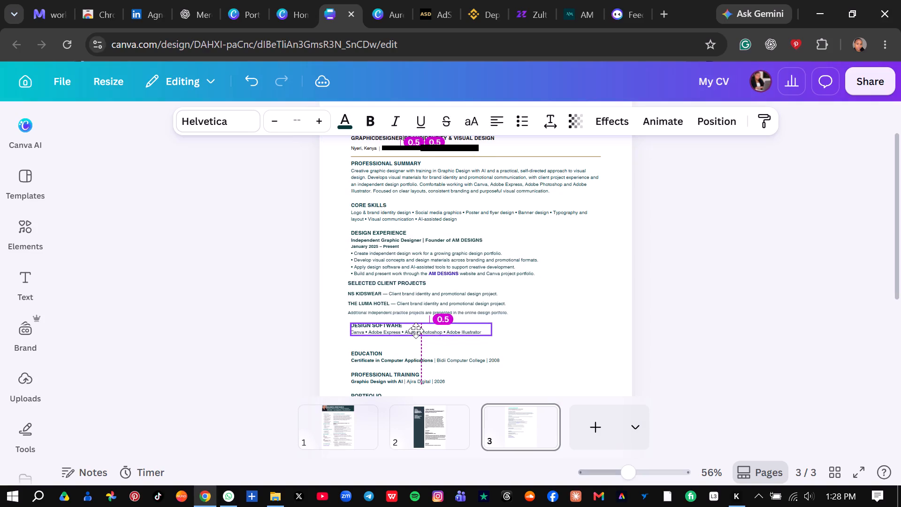
pyautogui.moveTo(416, 330); pyautogui.dragTo(412, 329)
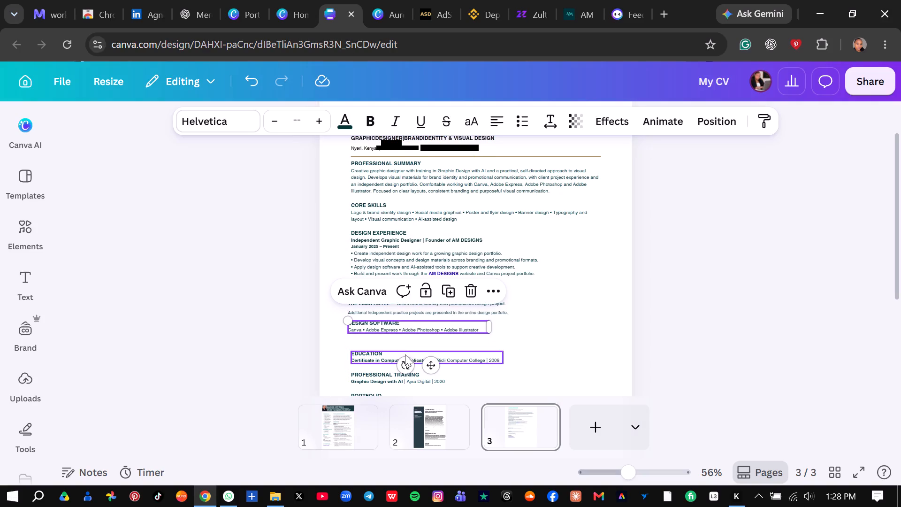
# Move the Education block up to a gap of about 0.3 beneath Design Software, aligning their left edges.
pyautogui.moveTo(405, 354); pyautogui.dragTo(404, 345)
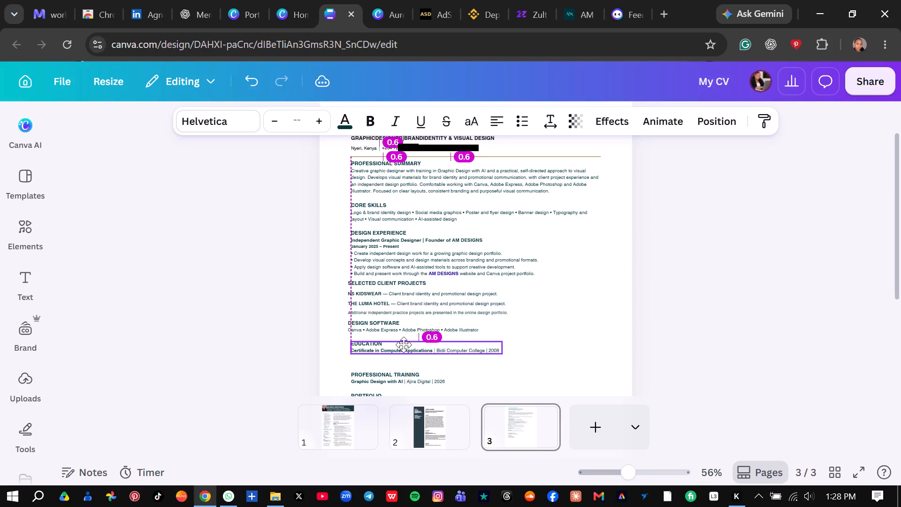
pyautogui.moveTo(404, 345); pyautogui.dragTo(400, 345)
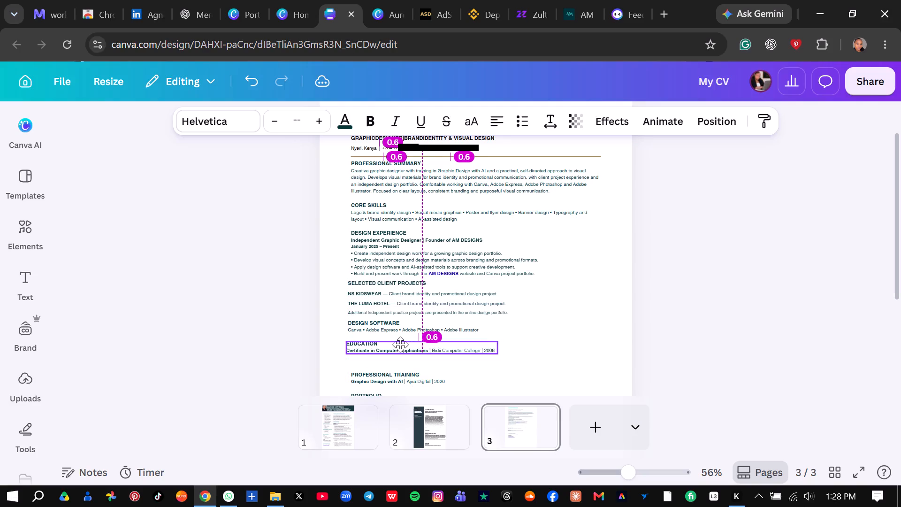
pyautogui.moveTo(400, 345); pyautogui.dragTo(402, 345)
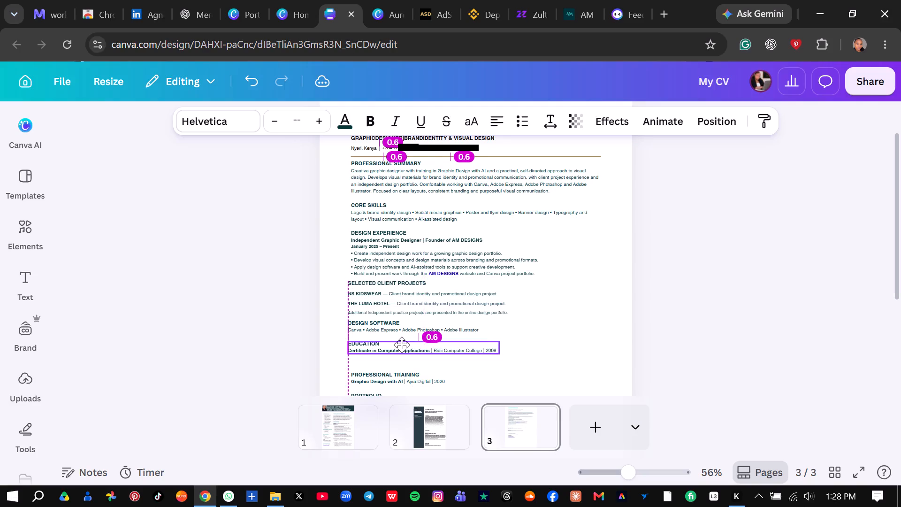
pyautogui.moveTo(402, 345); pyautogui.dragTo(402, 342)
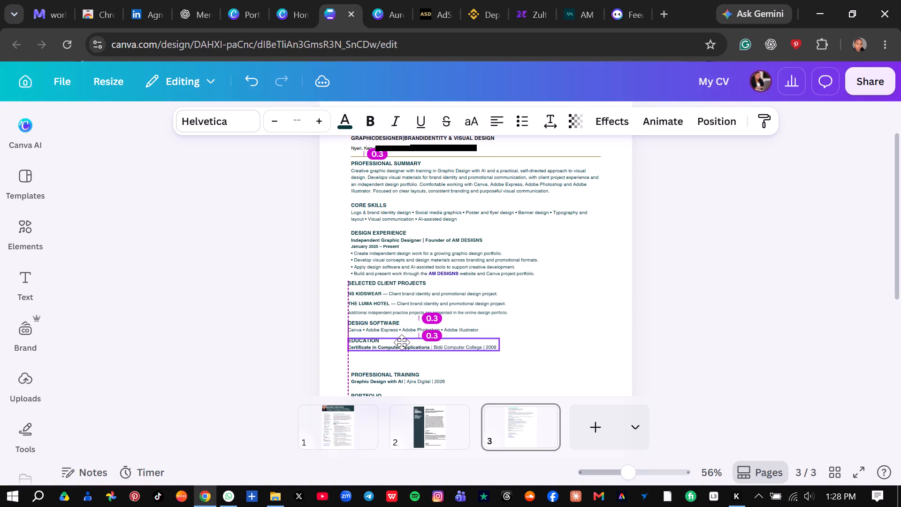
pyautogui.moveTo(402, 342); pyautogui.dragTo(402, 340)
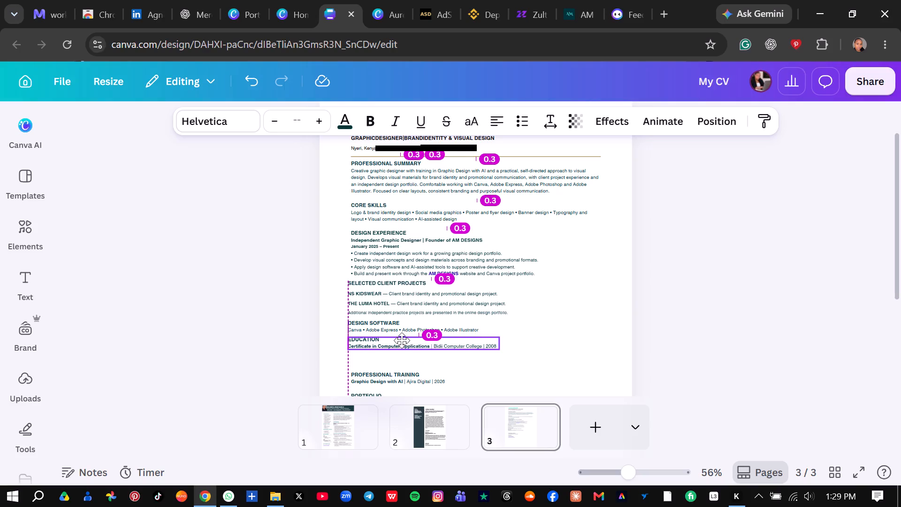
pyautogui.moveTo(402, 340); pyautogui.dragTo(402, 339)
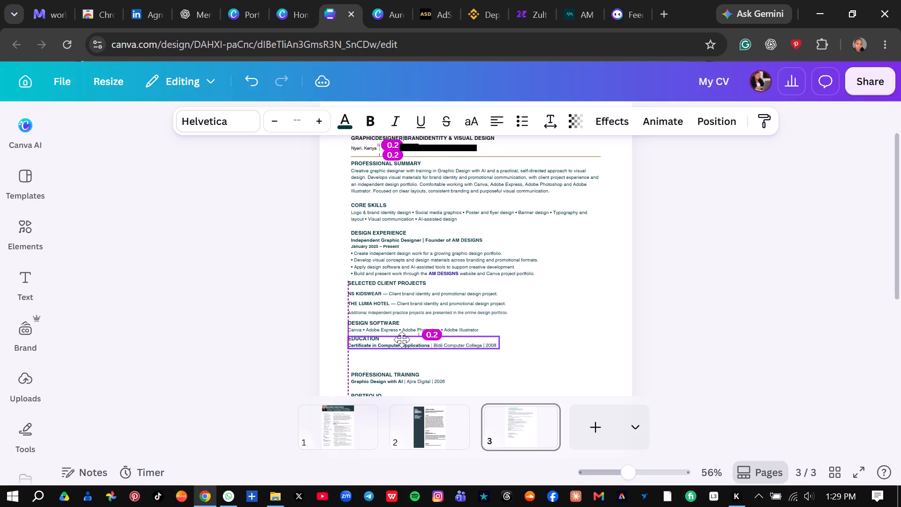
pyautogui.moveTo(402, 339); pyautogui.dragTo(402, 341)
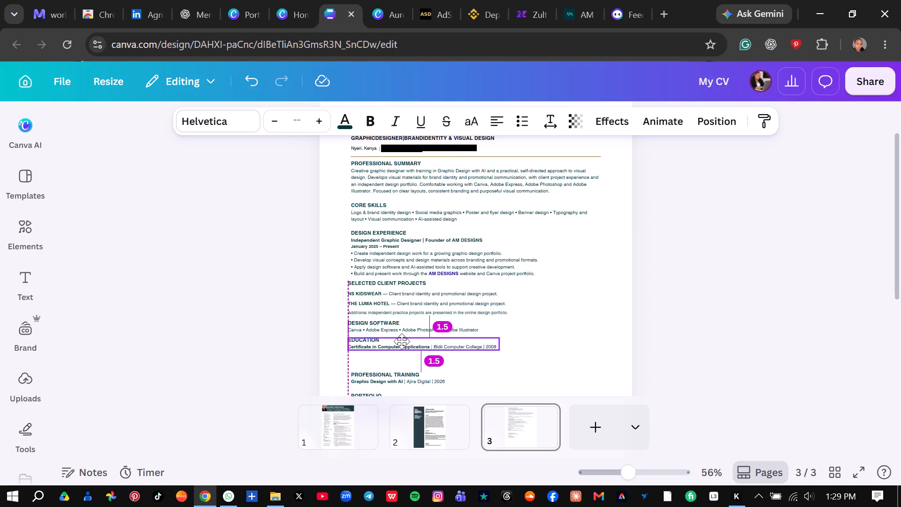
pyautogui.moveTo(402, 341); pyautogui.dragTo(402, 339)
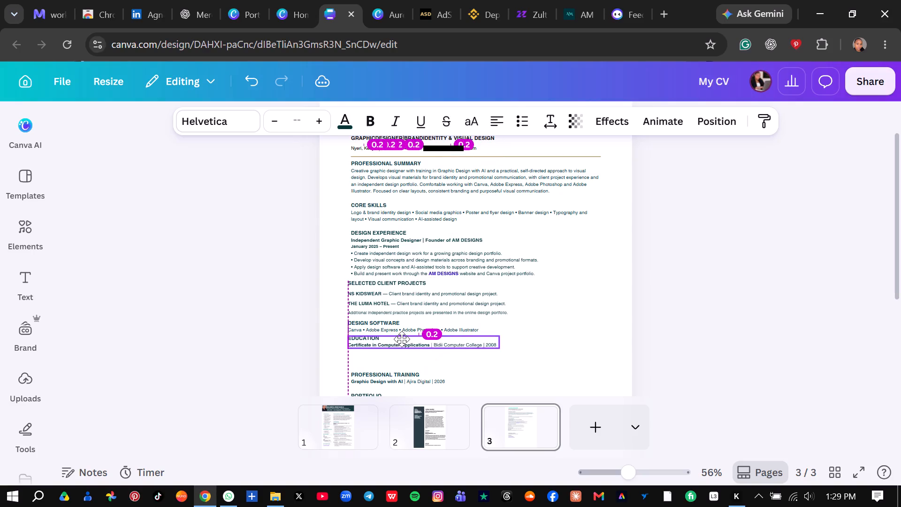
pyautogui.moveTo(402, 339); pyautogui.dragTo(402, 341)
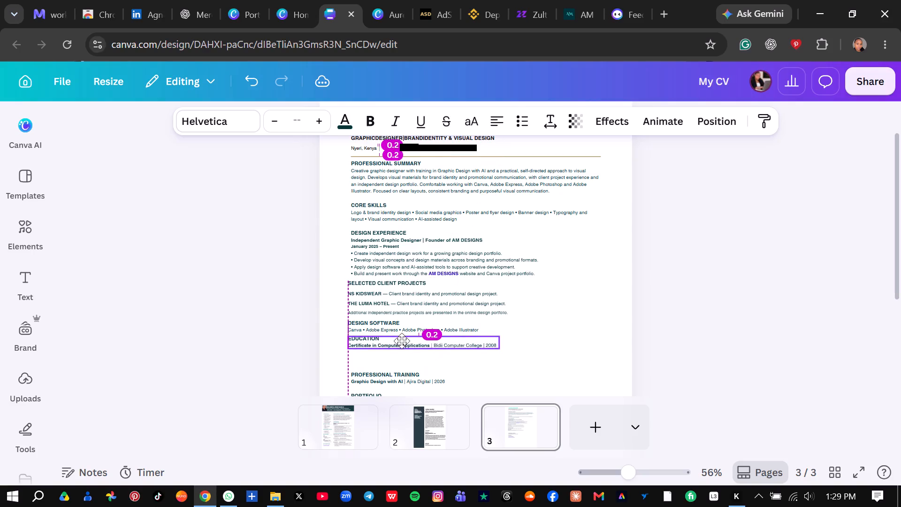
pyautogui.moveTo(402, 341); pyautogui.dragTo(402, 340)
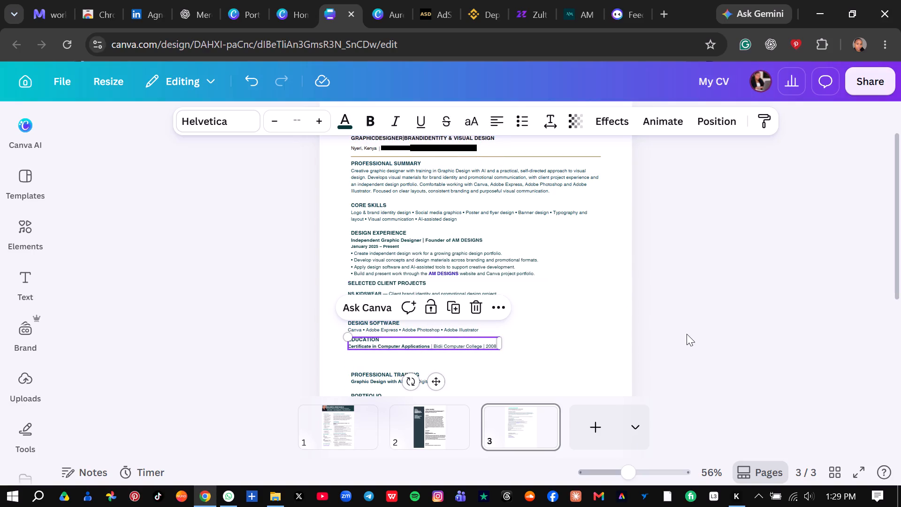
pyautogui.click(687, 334)
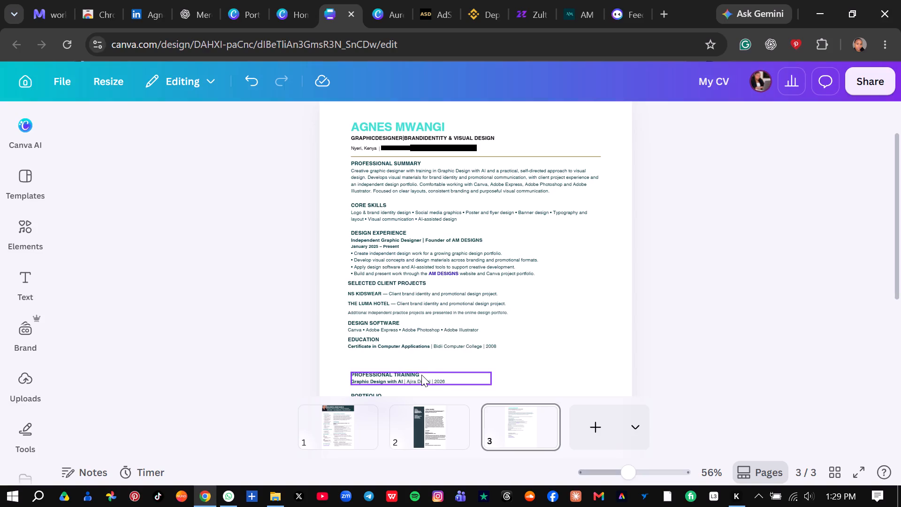
# Move the Professional Training block up close beneath Education, with their left edges aligned.
pyautogui.moveTo(421, 375); pyautogui.dragTo(418, 366)
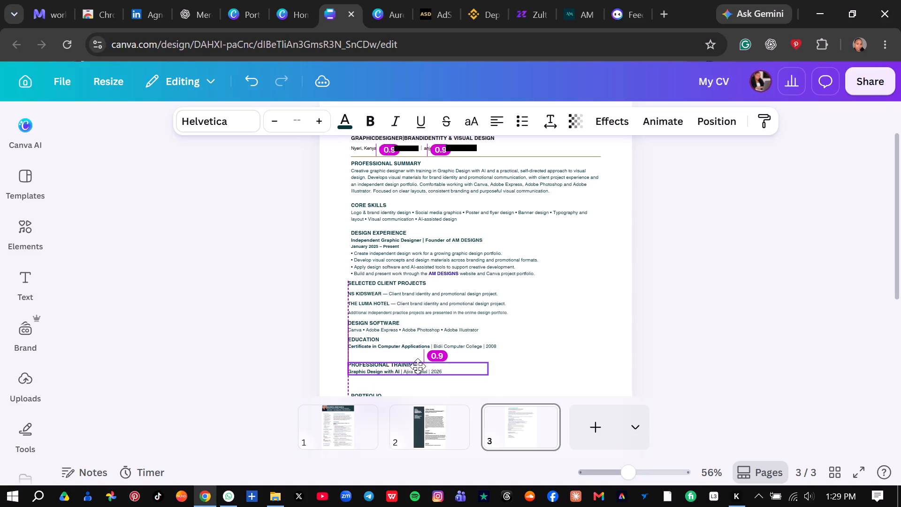
pyautogui.moveTo(418, 366); pyautogui.dragTo(417, 357)
pyautogui.click(679, 314)
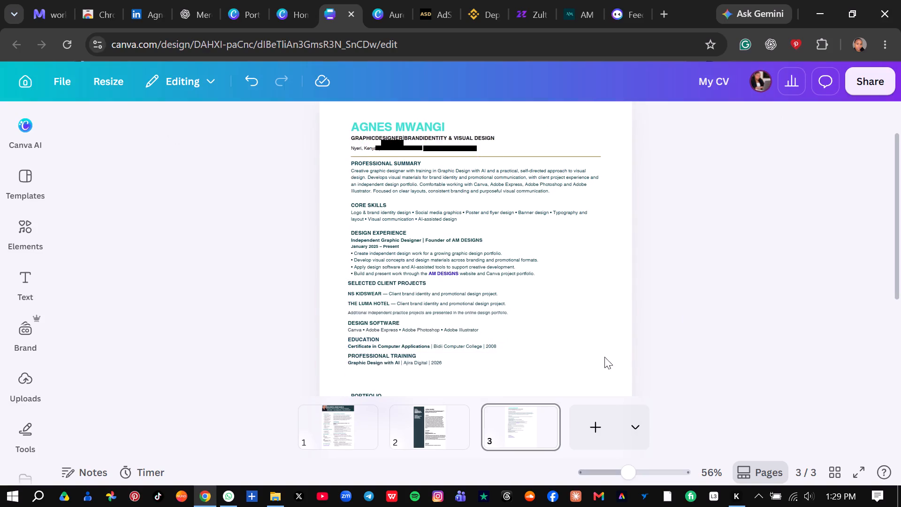
# Move the Portfolio block up to a gap of about 0.3 beneath Professional Training, aligning their left edges.
pyautogui.click(432, 392)
pyautogui.moveTo(432, 392); pyautogui.dragTo(431, 382)
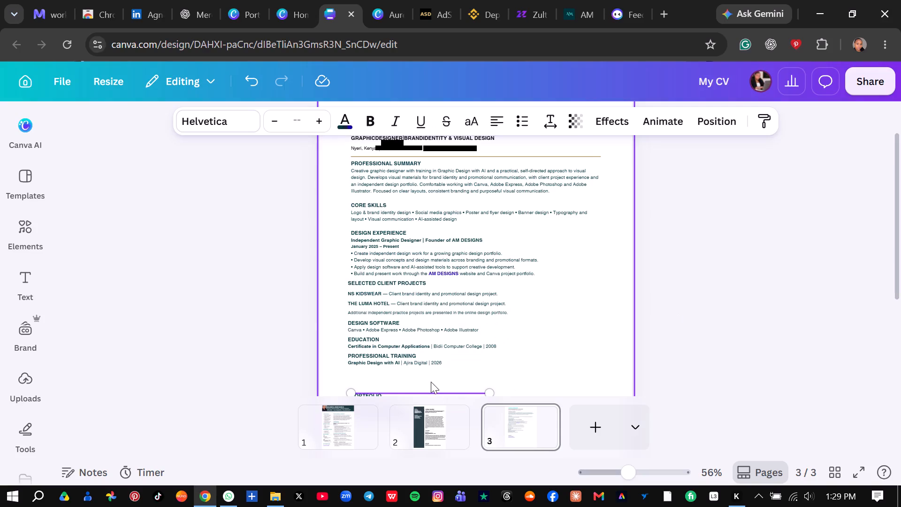
pyautogui.moveTo(431, 382); pyautogui.dragTo(415, 388)
pyautogui.moveTo(899, 230); pyautogui.dragTo(900, 275)
pyautogui.moveTo(413, 328); pyautogui.dragTo(406, 314)
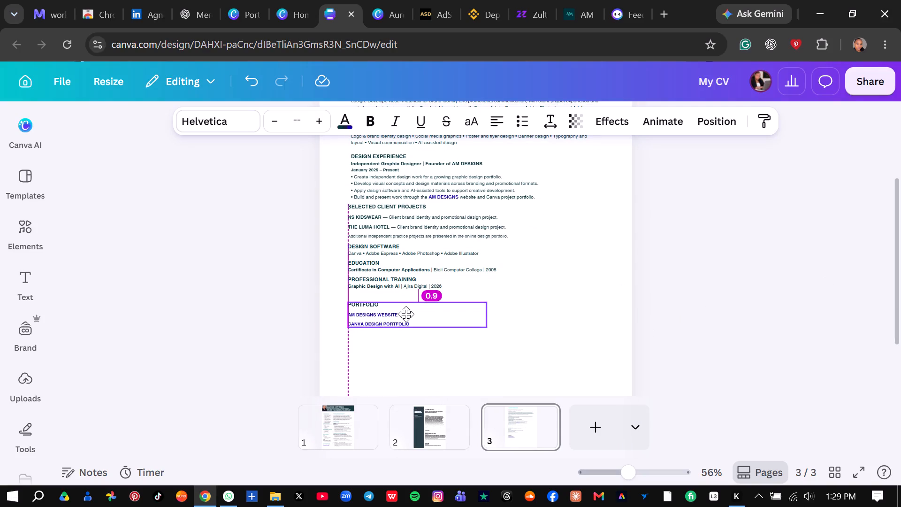
pyautogui.moveTo(406, 314); pyautogui.dragTo(407, 305)
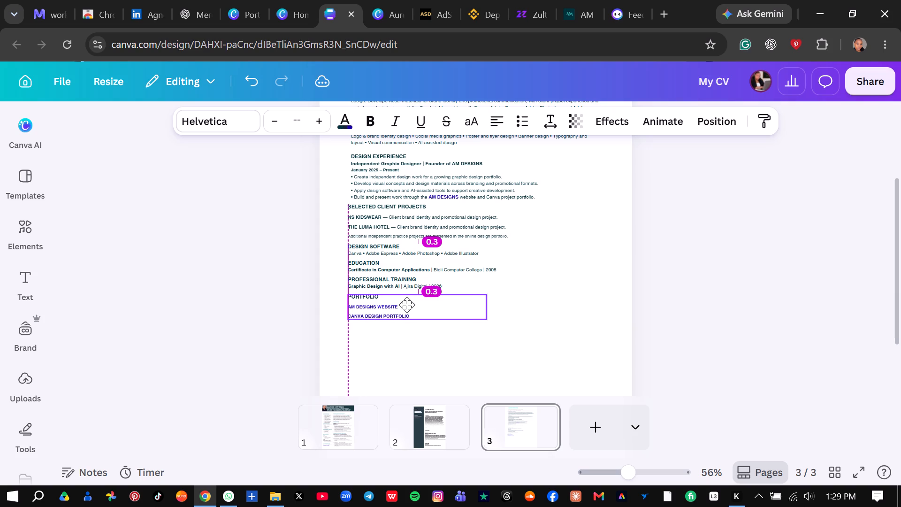
pyautogui.moveTo(407, 305); pyautogui.dragTo(409, 305)
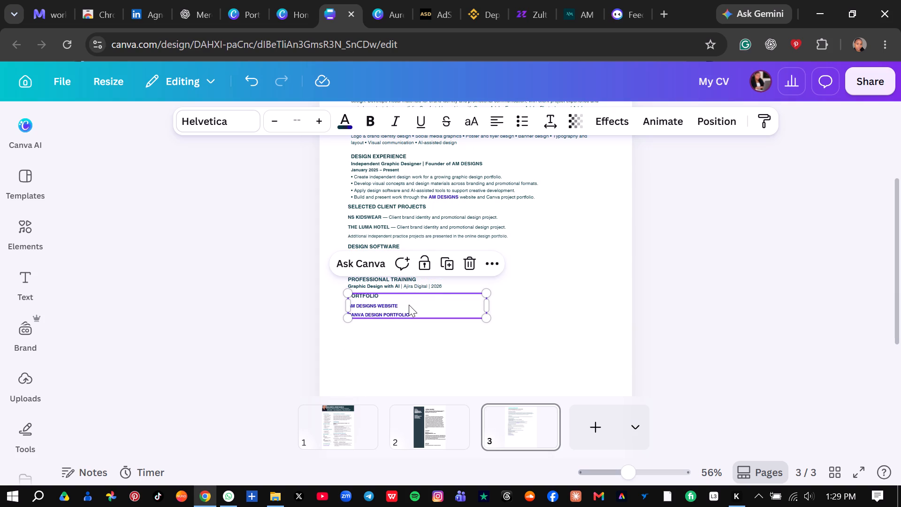
pyautogui.click(725, 265)
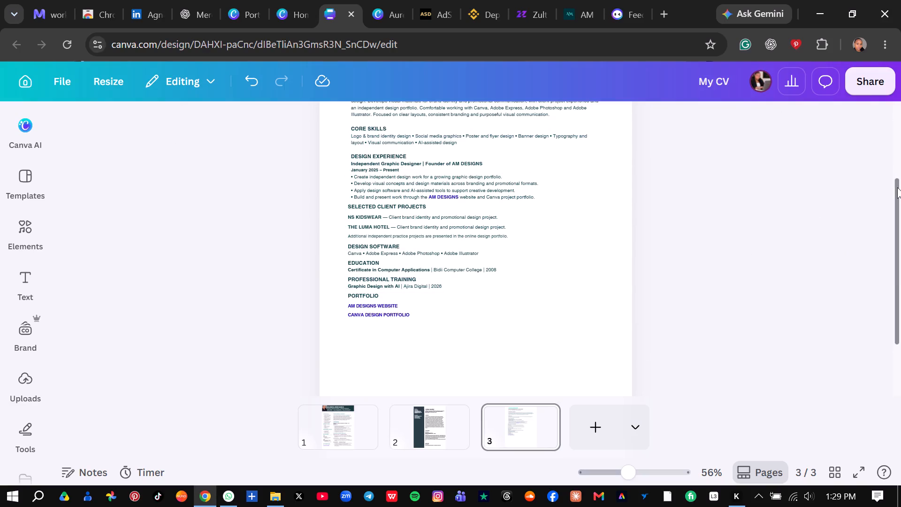
# Move the Core Skills block up close beneath the Professional Summary, keeping its left alignment.
pyautogui.moveTo(897, 187); pyautogui.dragTo(874, 99)
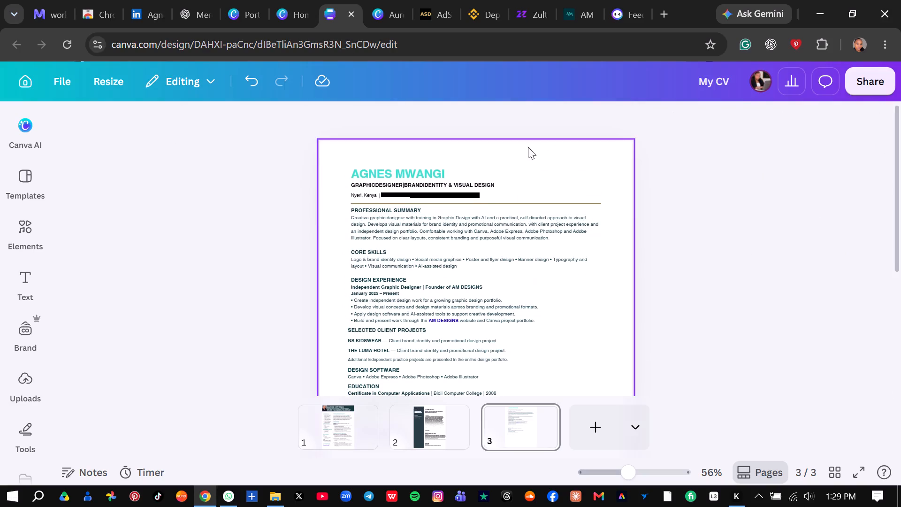
pyautogui.click(417, 257)
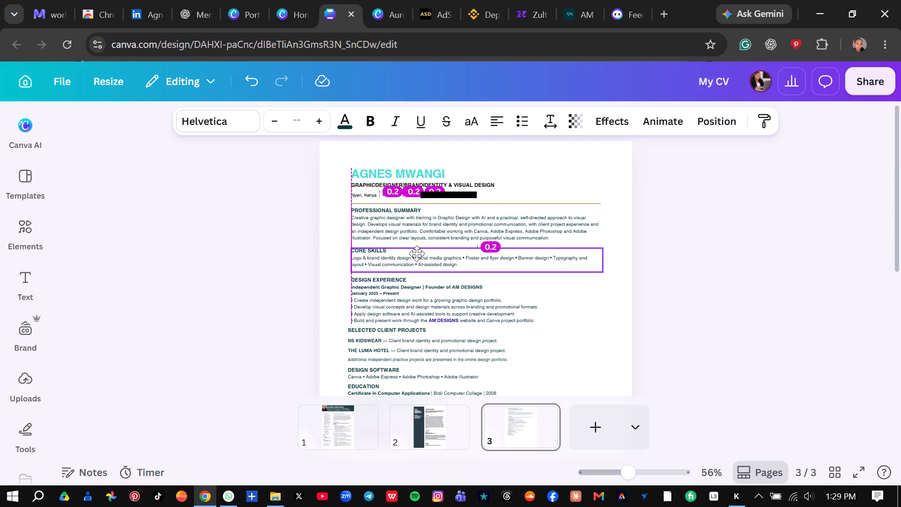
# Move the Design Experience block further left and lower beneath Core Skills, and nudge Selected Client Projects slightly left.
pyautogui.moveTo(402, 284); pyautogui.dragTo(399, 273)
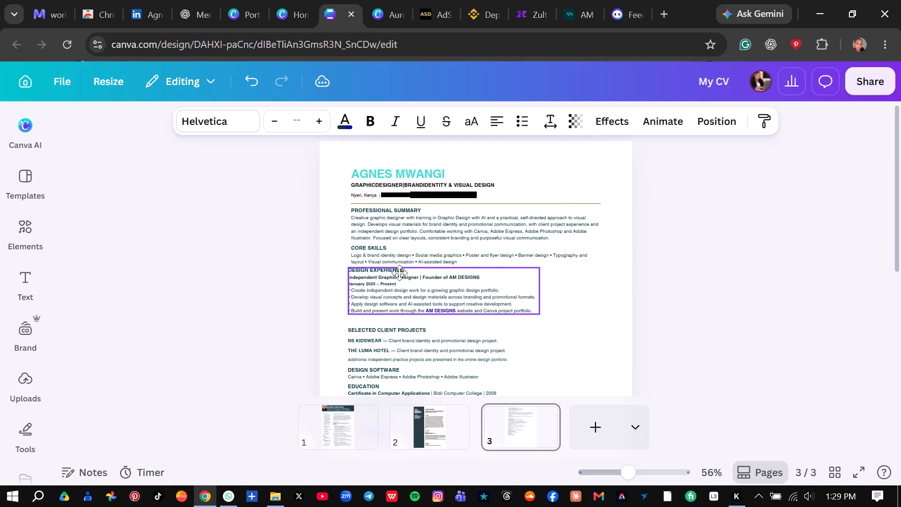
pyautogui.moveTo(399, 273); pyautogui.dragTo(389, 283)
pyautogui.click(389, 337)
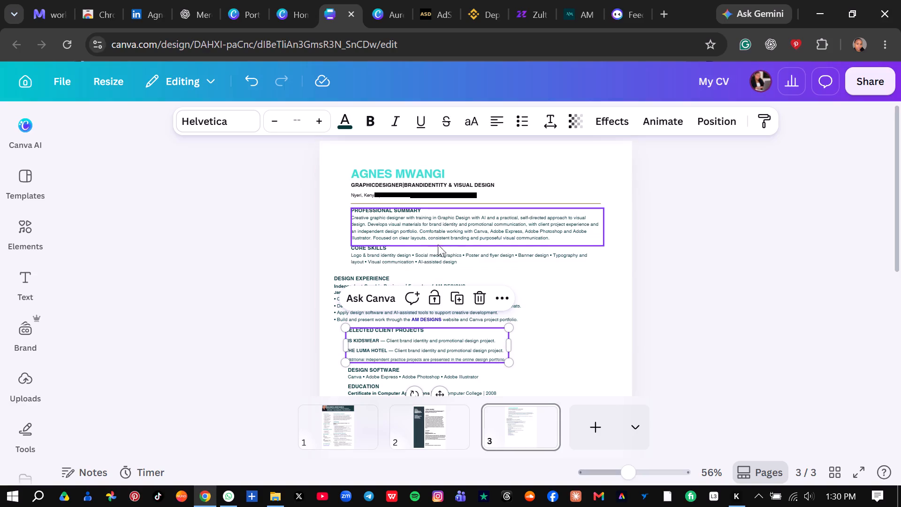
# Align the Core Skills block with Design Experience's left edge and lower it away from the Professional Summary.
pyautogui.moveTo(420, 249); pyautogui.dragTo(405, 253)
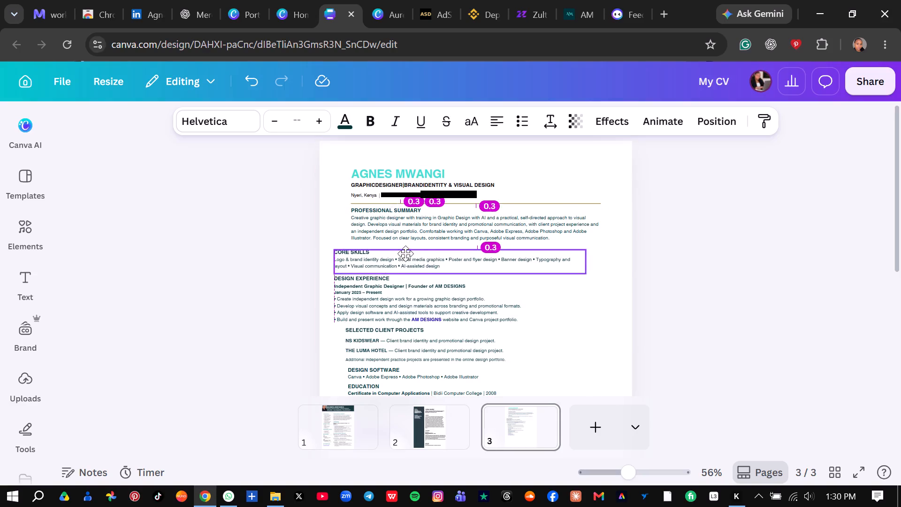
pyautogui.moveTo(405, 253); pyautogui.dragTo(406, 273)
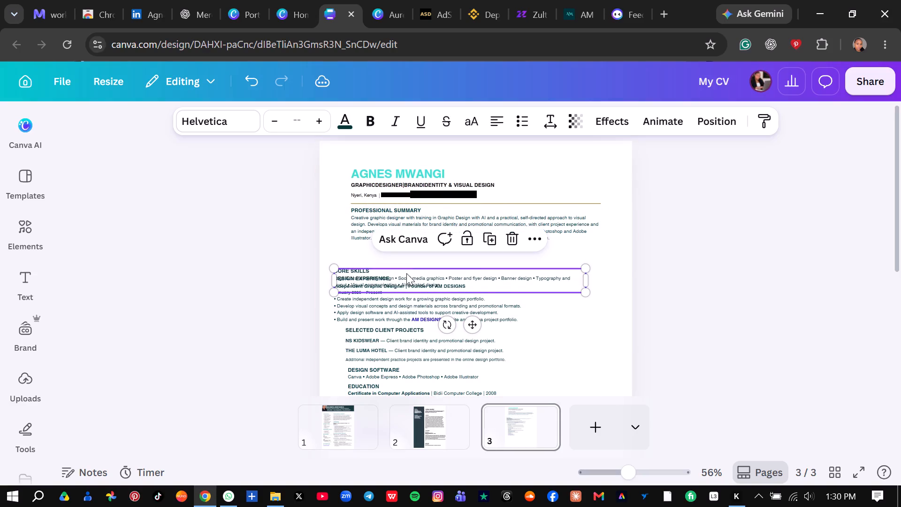
# Move the Professional Summary block down to a gap of about 0.6 beneath the header line, aligning its left edge with Design Software.
pyautogui.moveTo(420, 214); pyautogui.dragTo(412, 220)
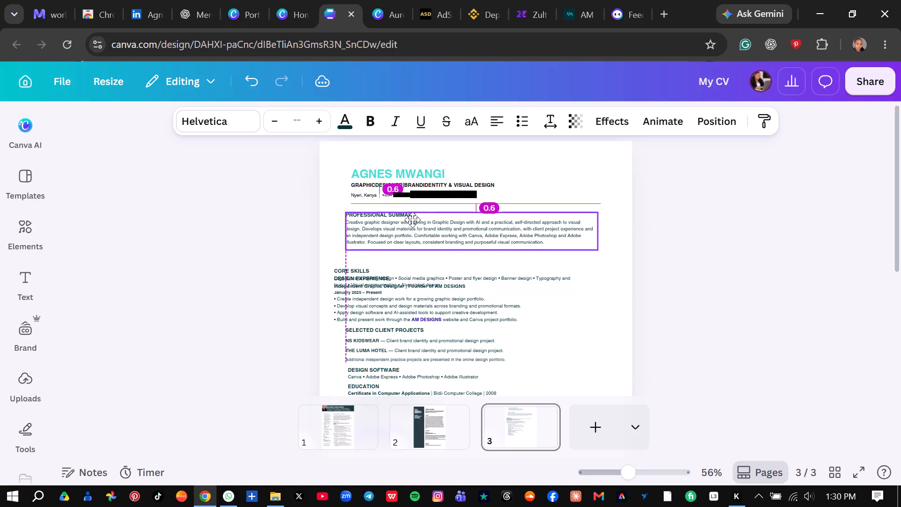
pyautogui.moveTo(412, 220); pyautogui.dragTo(411, 215)
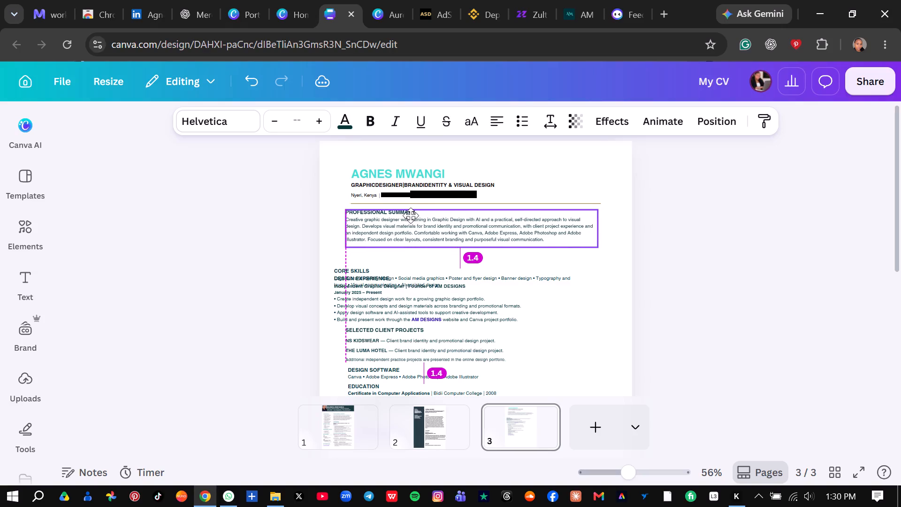
pyautogui.moveTo(411, 215); pyautogui.dragTo(425, 188)
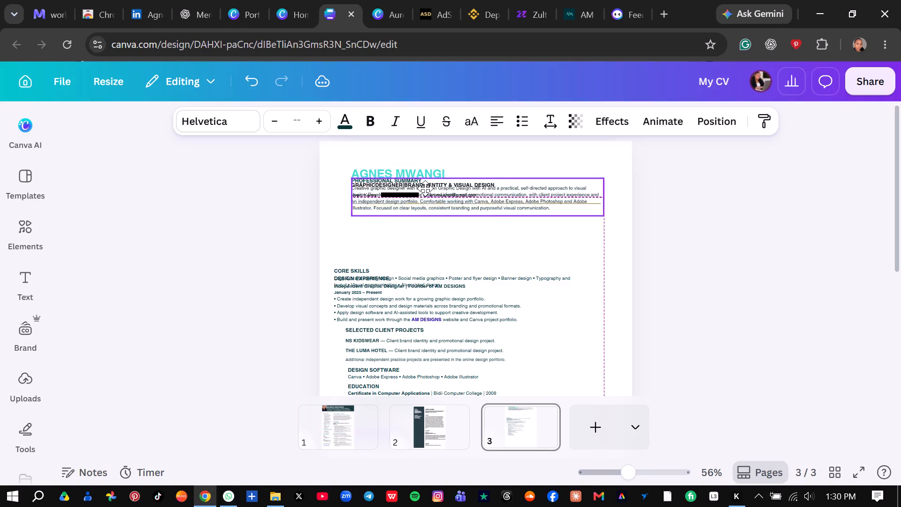
pyautogui.moveTo(425, 188); pyautogui.dragTo(407, 217)
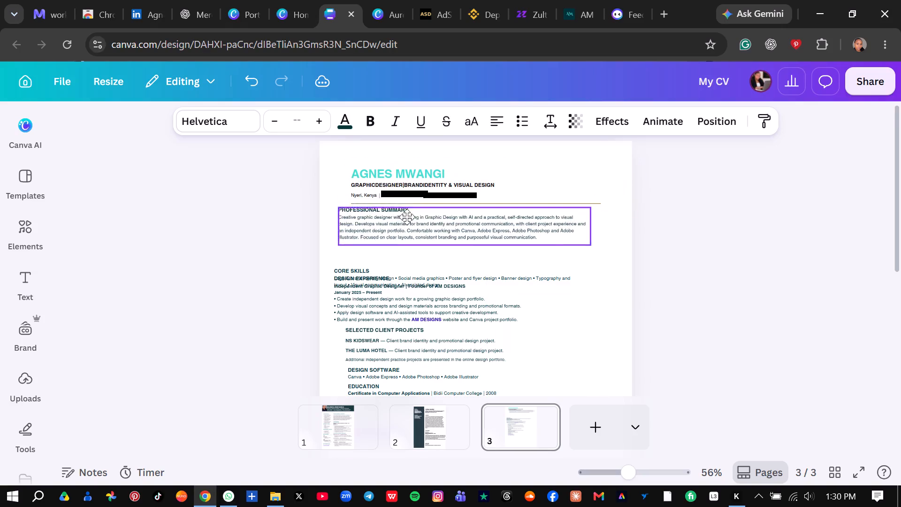
pyautogui.moveTo(407, 217); pyautogui.dragTo(410, 223)
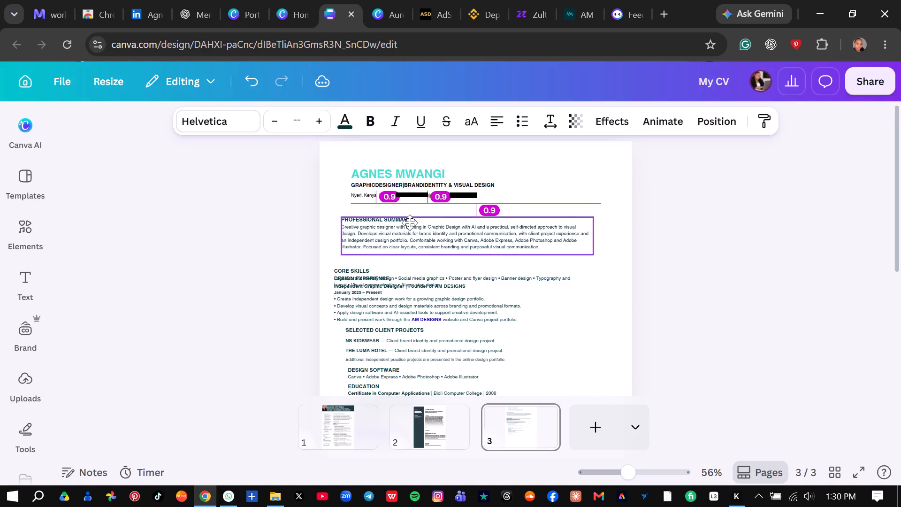
pyautogui.moveTo(410, 223); pyautogui.dragTo(417, 223)
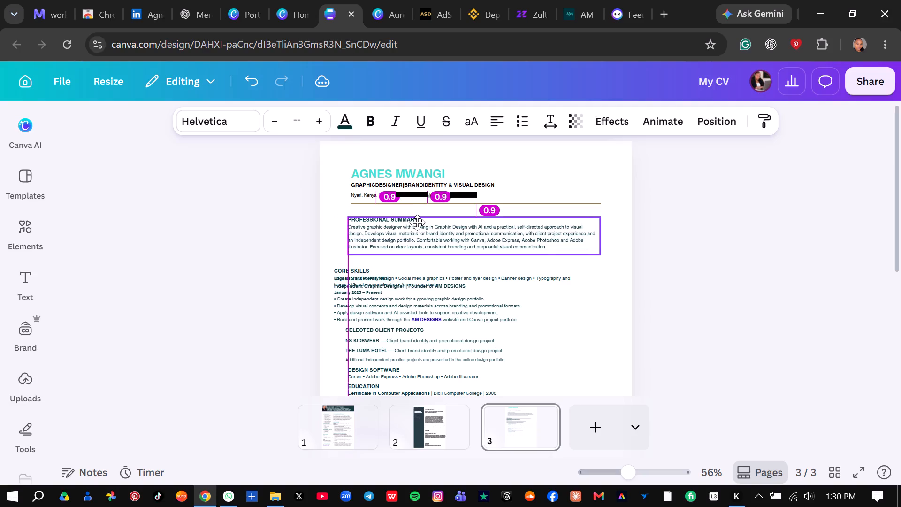
pyautogui.moveTo(417, 223); pyautogui.dragTo(421, 221)
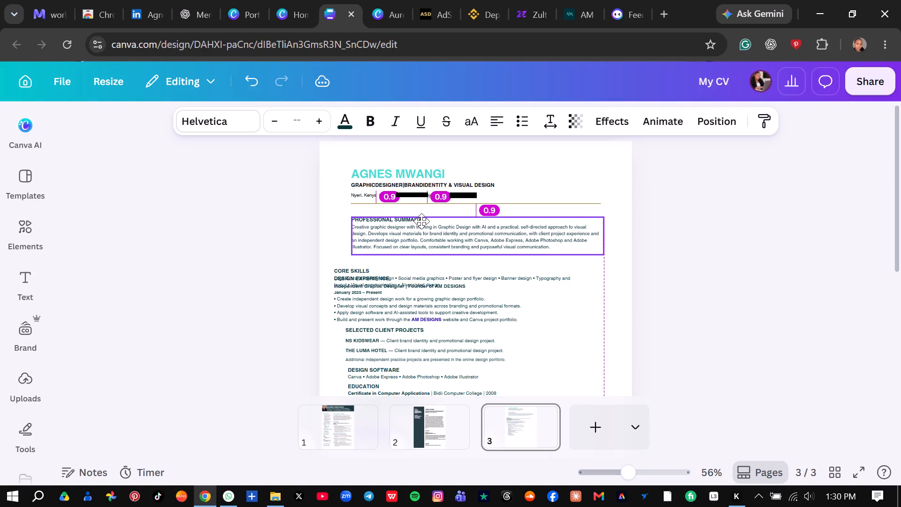
pyautogui.moveTo(421, 221); pyautogui.dragTo(414, 221)
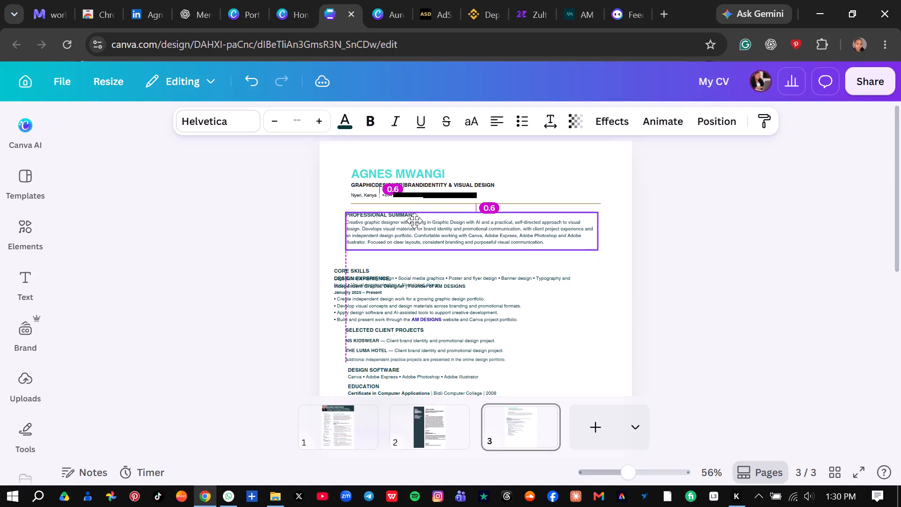
pyautogui.moveTo(414, 221); pyautogui.dragTo(415, 221)
pyautogui.moveTo(415, 221); pyautogui.dragTo(415, 221)
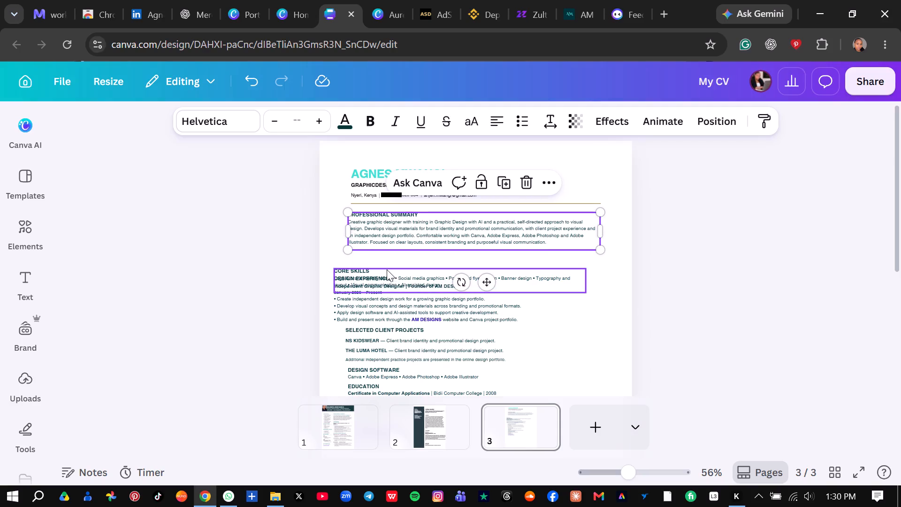
# Place the Core Skills block about 0.5 beneath the Professional Summary, aligning its left edge with Selected Client Projects.
pyautogui.moveTo(387, 270); pyautogui.dragTo(401, 256)
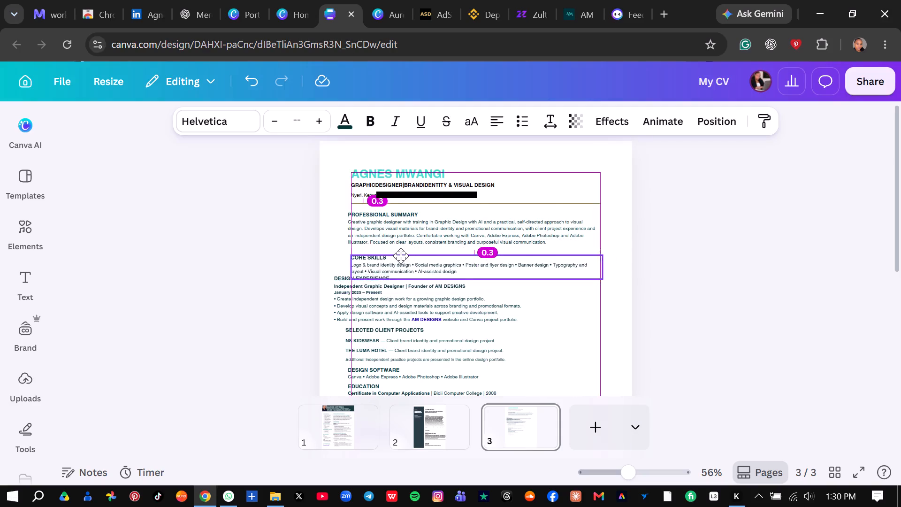
pyautogui.moveTo(401, 256); pyautogui.dragTo(398, 257)
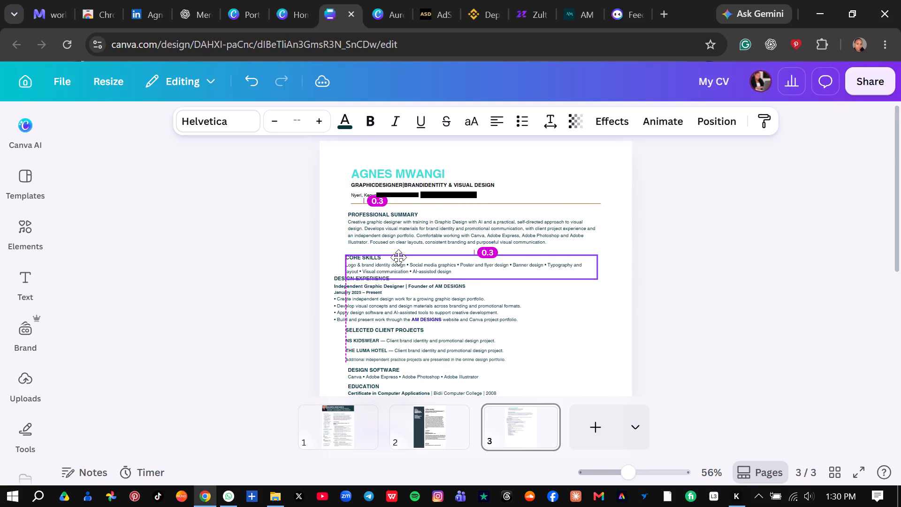
pyautogui.moveTo(398, 257); pyautogui.dragTo(398, 259)
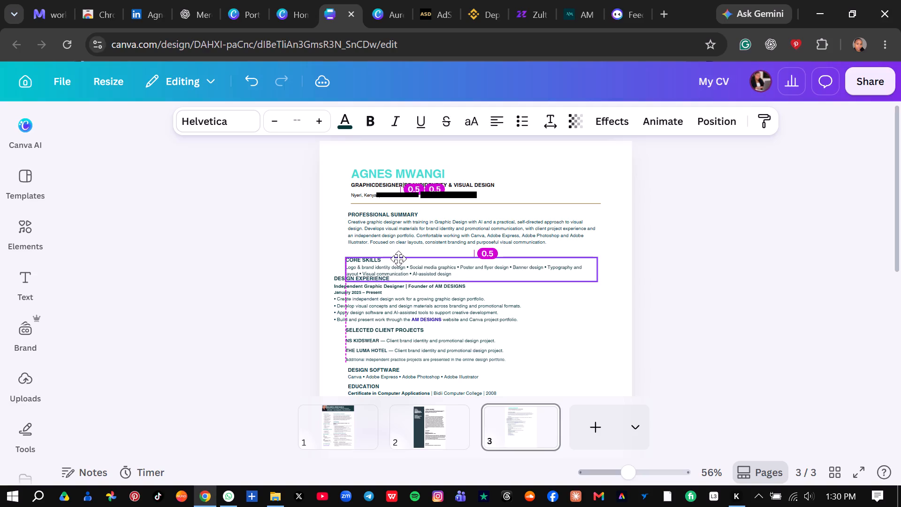
pyautogui.moveTo(398, 259); pyautogui.dragTo(398, 260)
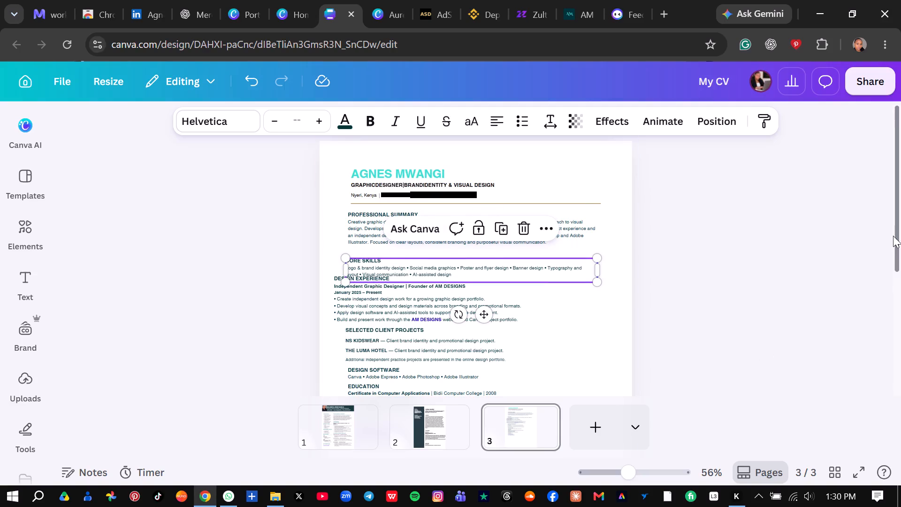
# Lower the Design Experience block clear of Core Skills, leaving a small gap and aligning their left edges.
pyautogui.moveTo(895, 226); pyautogui.dragTo(900, 272)
pyautogui.click(794, 272)
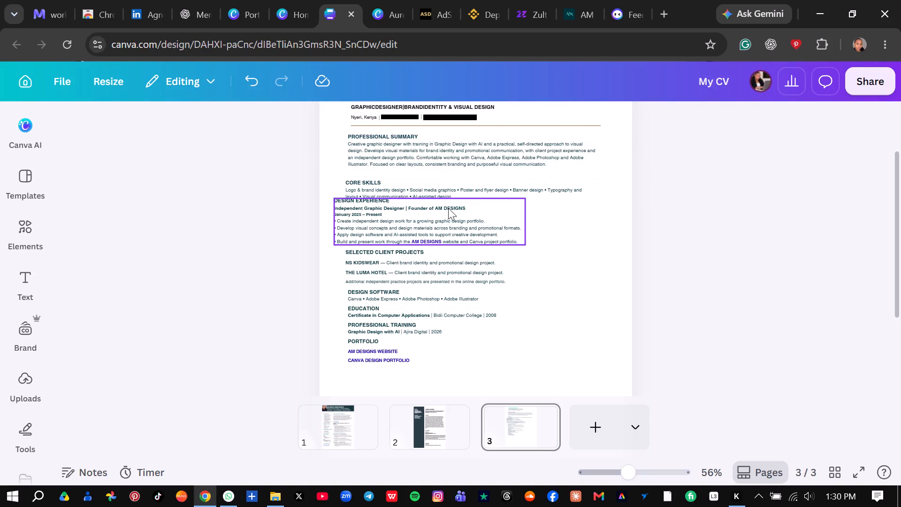
pyautogui.moveTo(425, 215); pyautogui.dragTo(429, 255)
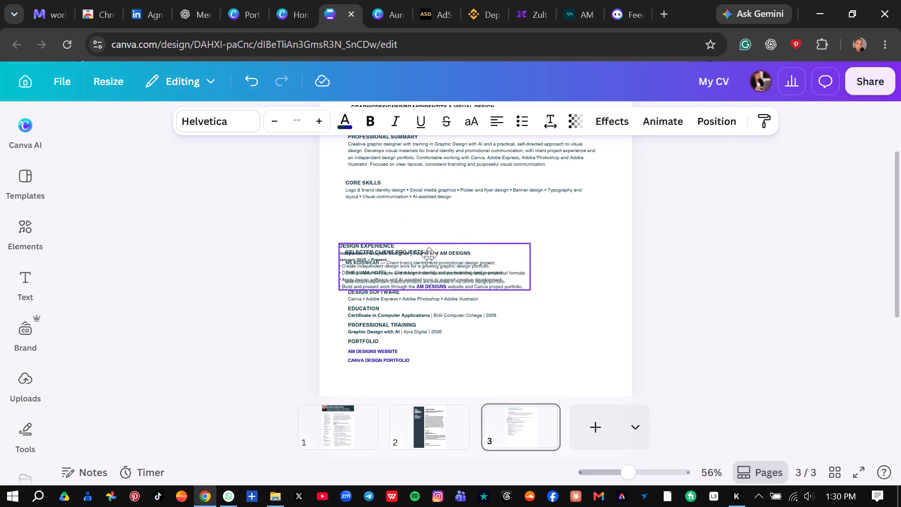
pyautogui.moveTo(429, 255); pyautogui.dragTo(435, 236)
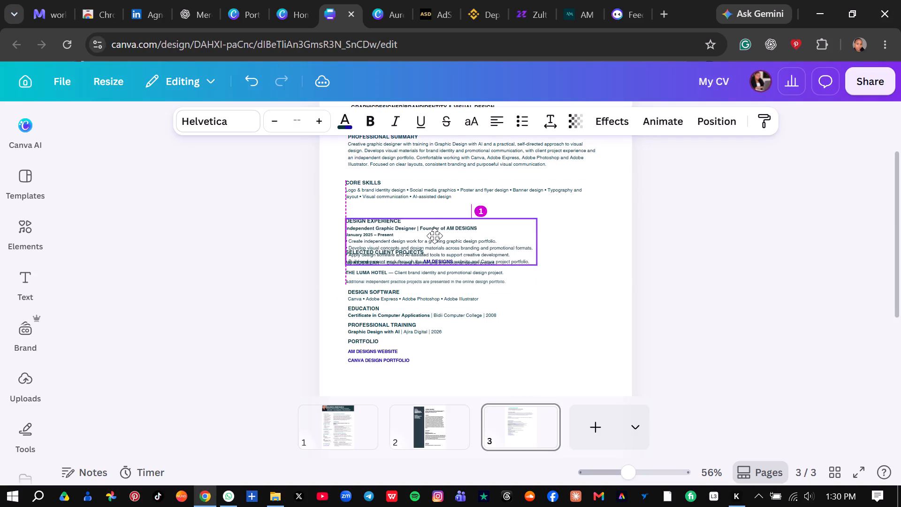
pyautogui.moveTo(435, 236); pyautogui.dragTo(435, 230)
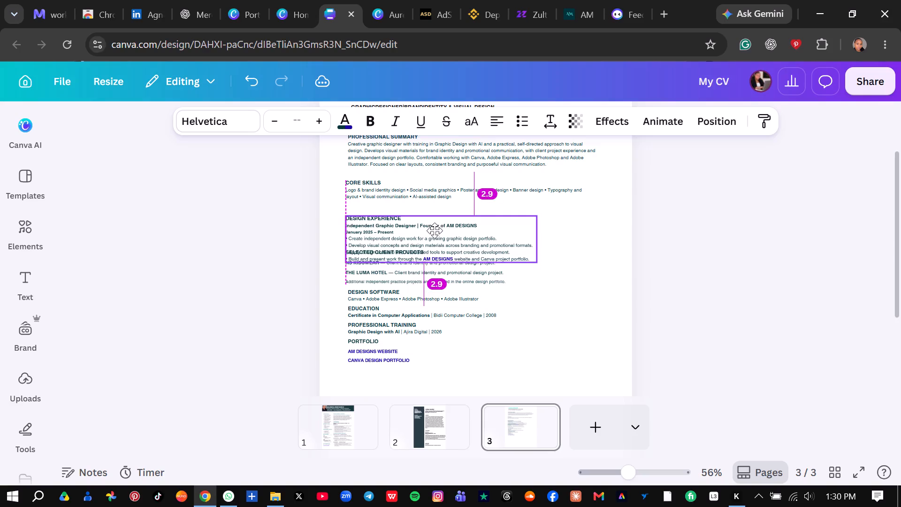
pyautogui.moveTo(435, 230); pyautogui.dragTo(435, 229)
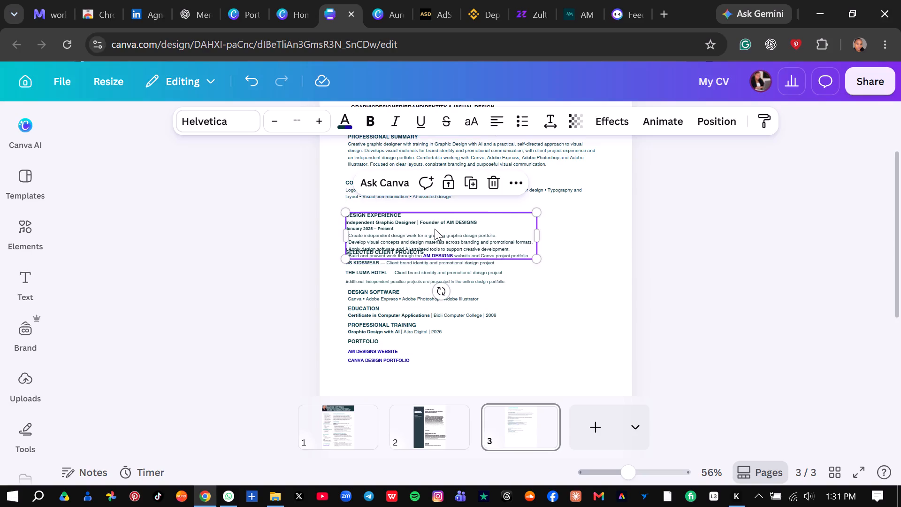
pyautogui.click(707, 221)
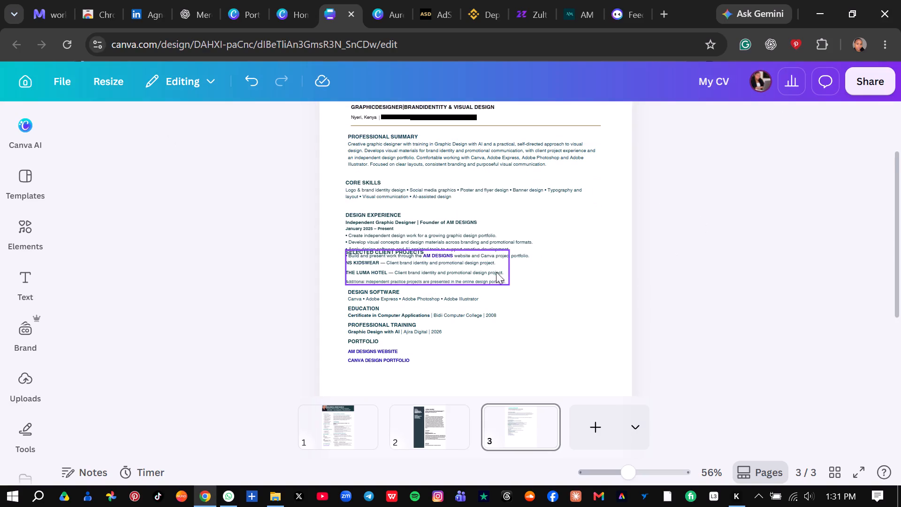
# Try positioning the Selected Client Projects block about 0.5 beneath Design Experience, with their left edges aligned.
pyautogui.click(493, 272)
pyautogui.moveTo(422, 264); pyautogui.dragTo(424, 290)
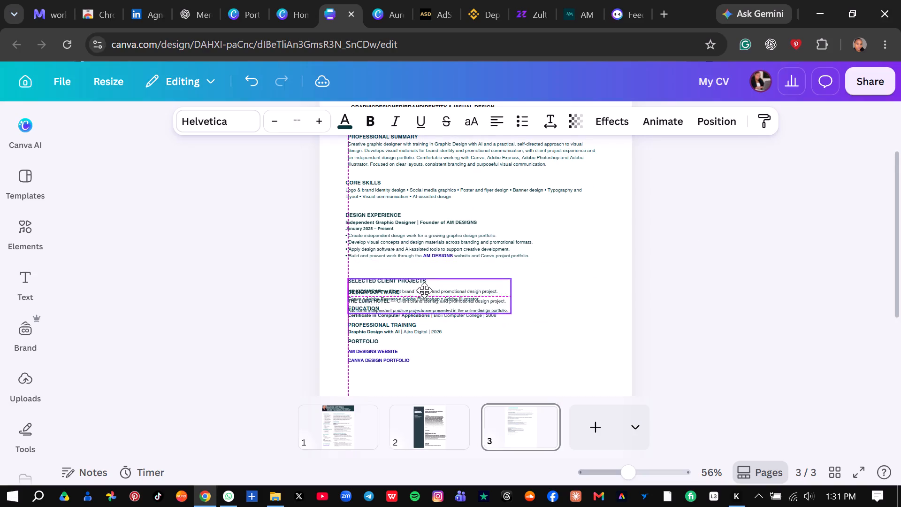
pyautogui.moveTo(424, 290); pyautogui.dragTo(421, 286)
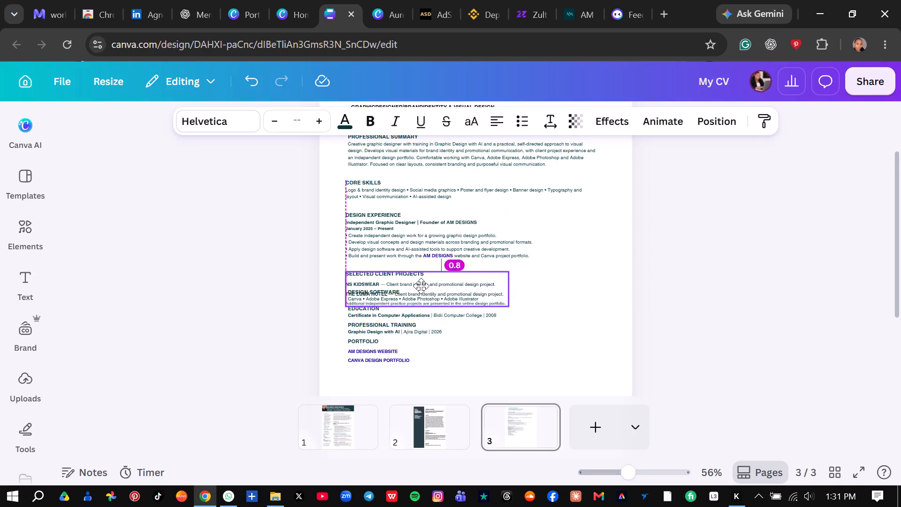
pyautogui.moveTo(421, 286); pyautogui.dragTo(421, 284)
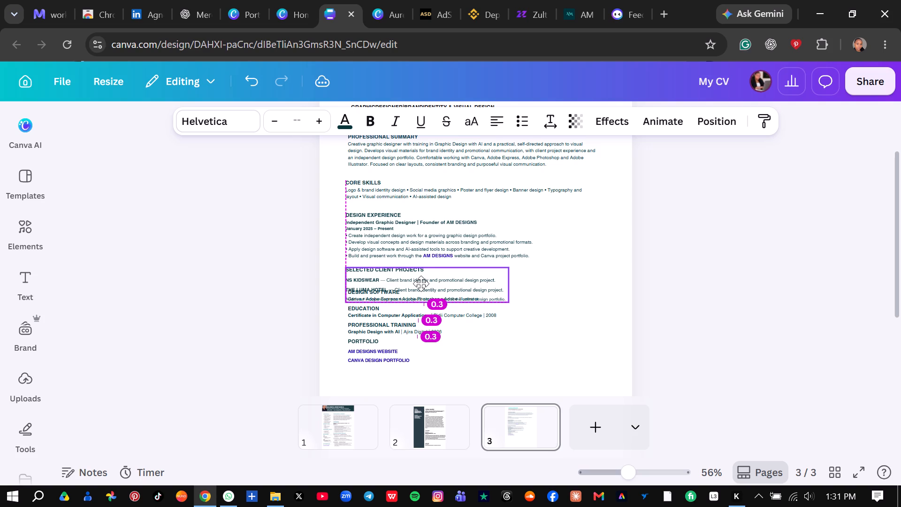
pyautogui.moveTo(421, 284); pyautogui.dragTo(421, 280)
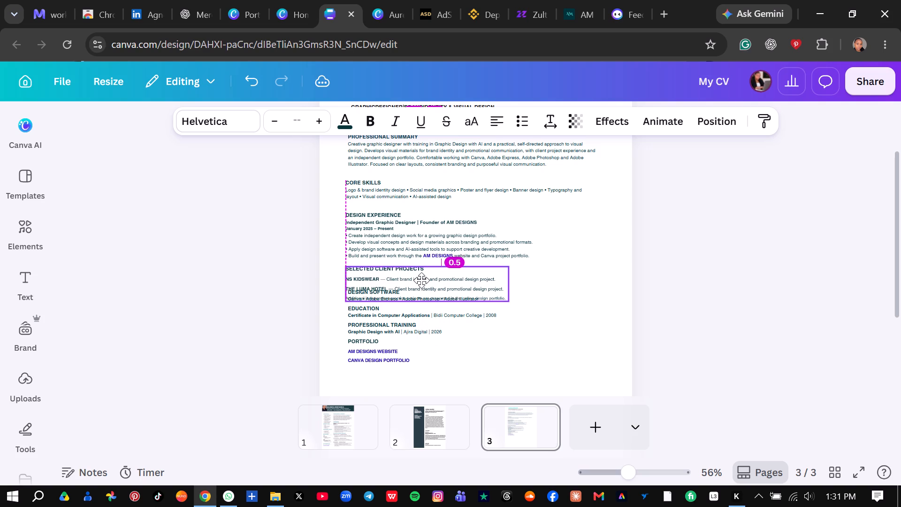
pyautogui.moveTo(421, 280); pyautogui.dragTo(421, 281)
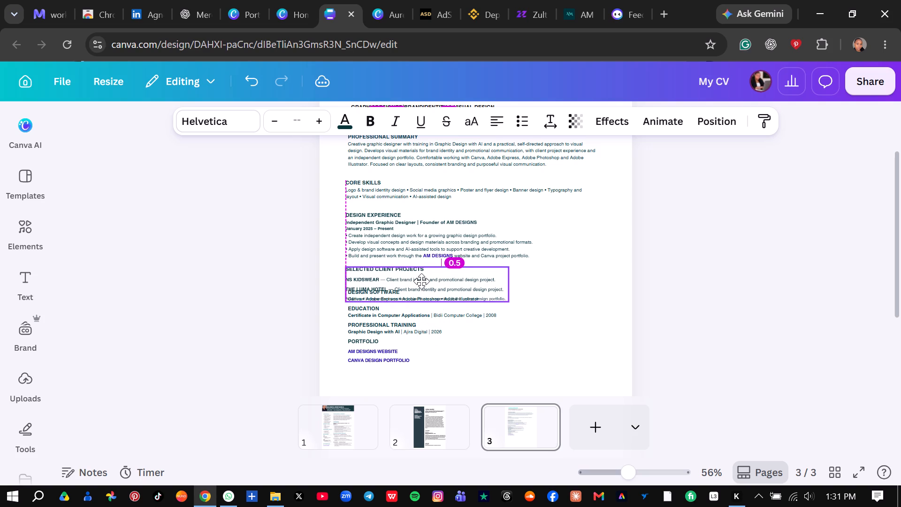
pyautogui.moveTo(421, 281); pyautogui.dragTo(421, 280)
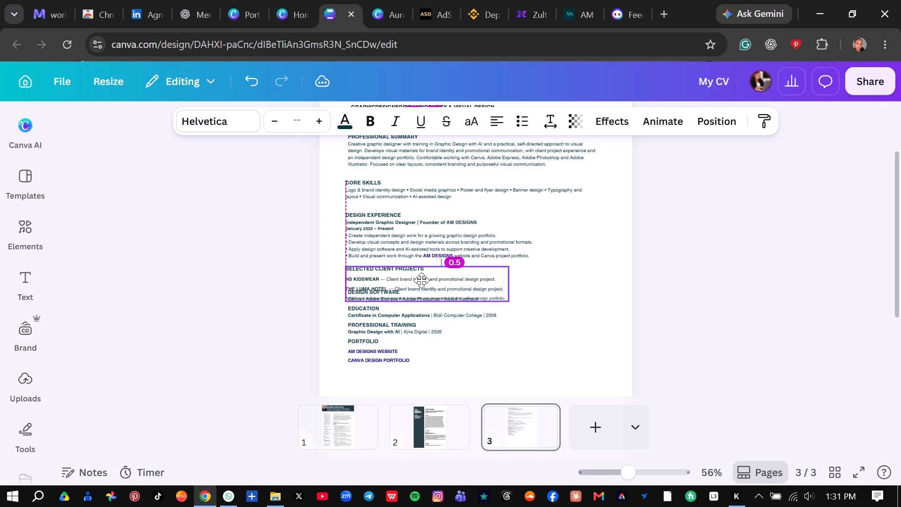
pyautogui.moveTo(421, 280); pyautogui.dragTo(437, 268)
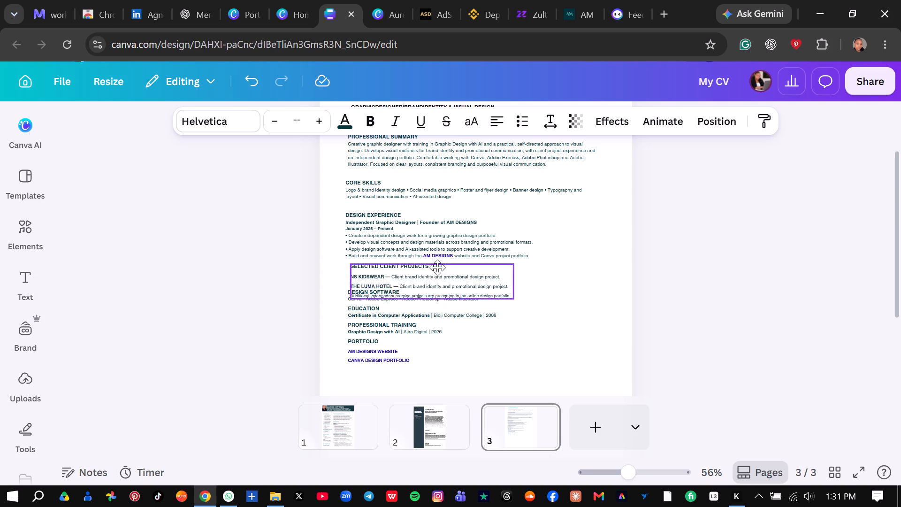
# Park the Selected Client Projects, Design Software, Education, Professional Training and Portfolio blocks on the right side of the page, clear of the main column.
pyautogui.moveTo(437, 268); pyautogui.dragTo(575, 217)
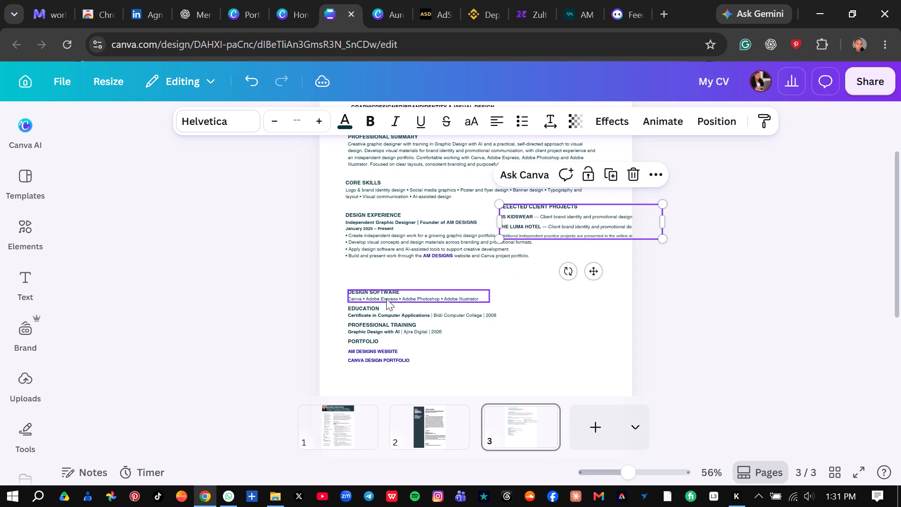
pyautogui.moveTo(386, 299); pyautogui.dragTo(562, 269)
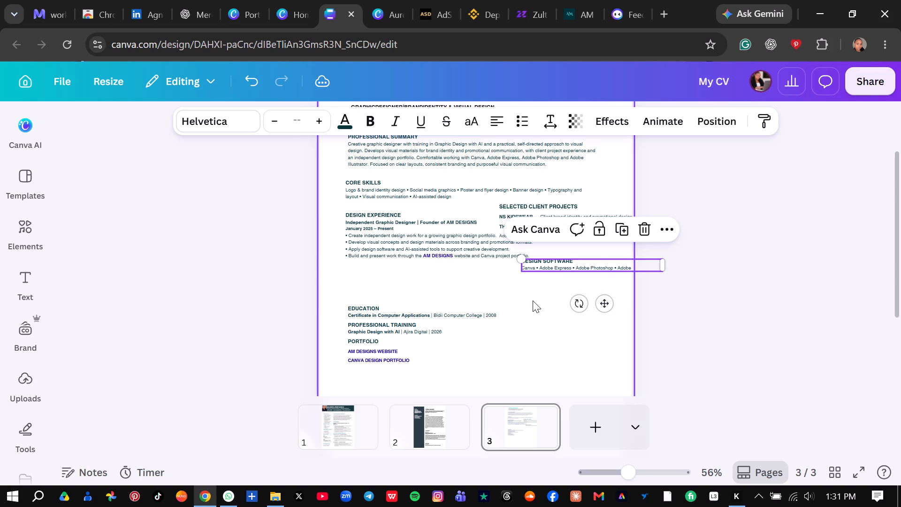
pyautogui.moveTo(417, 313); pyautogui.dragTo(568, 292)
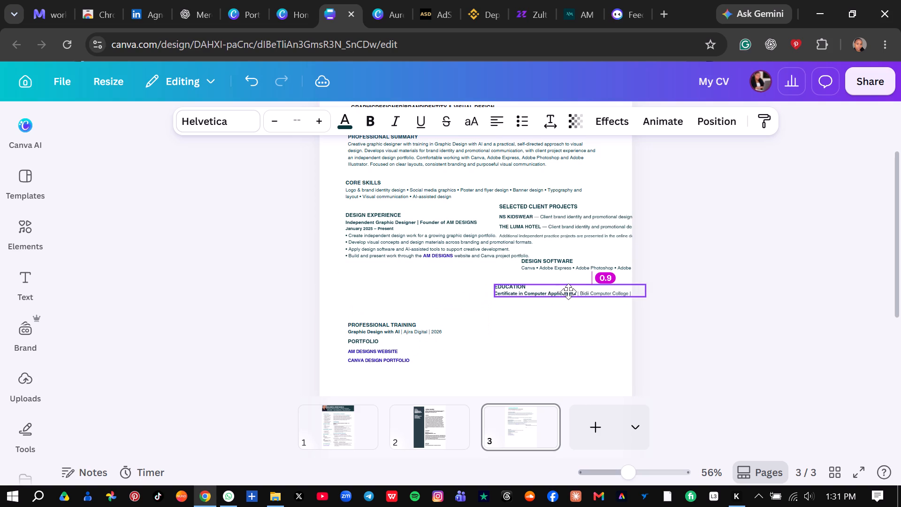
pyautogui.moveTo(568, 292); pyautogui.dragTo(569, 292)
pyautogui.moveTo(391, 334); pyautogui.dragTo(399, 331)
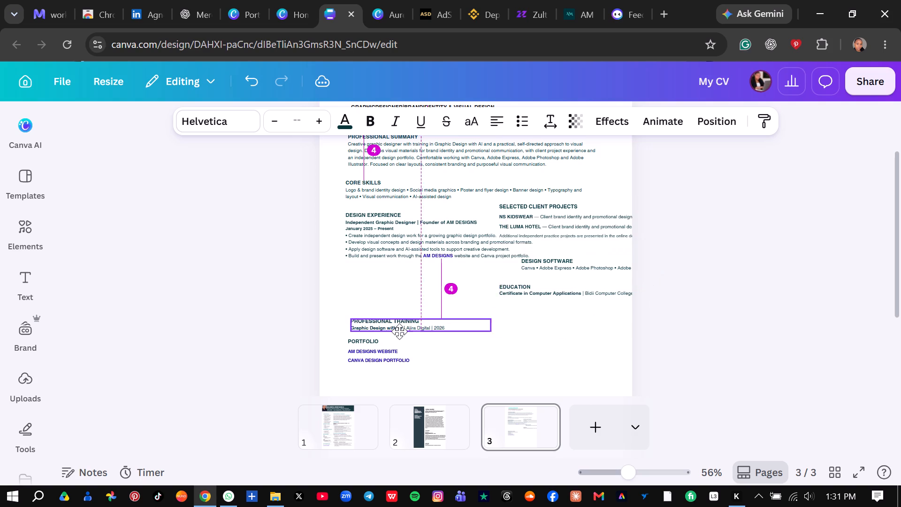
pyautogui.moveTo(399, 331); pyautogui.dragTo(544, 325)
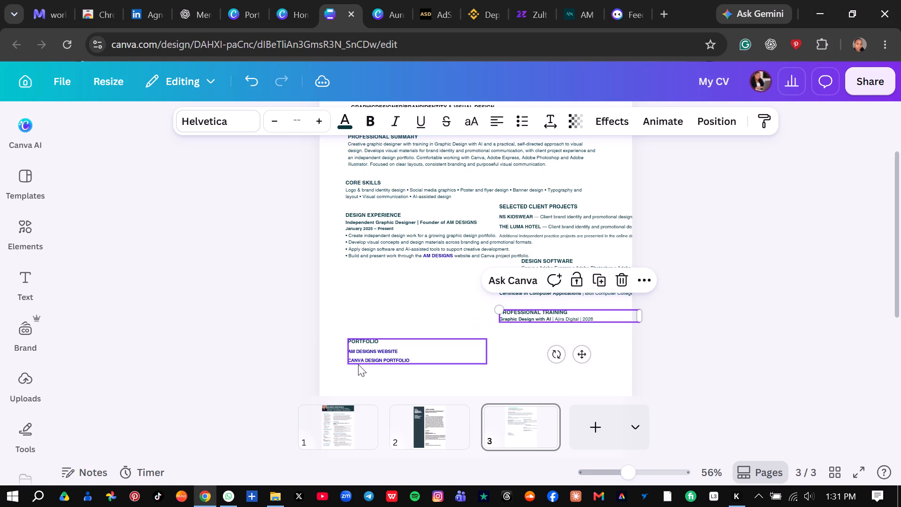
pyautogui.moveTo(365, 353); pyautogui.dragTo(527, 353)
# Place the Selected Client Projects block 0.6 beneath Design Experience, with their left edges aligned.
pyautogui.moveTo(559, 206); pyautogui.dragTo(358, 295)
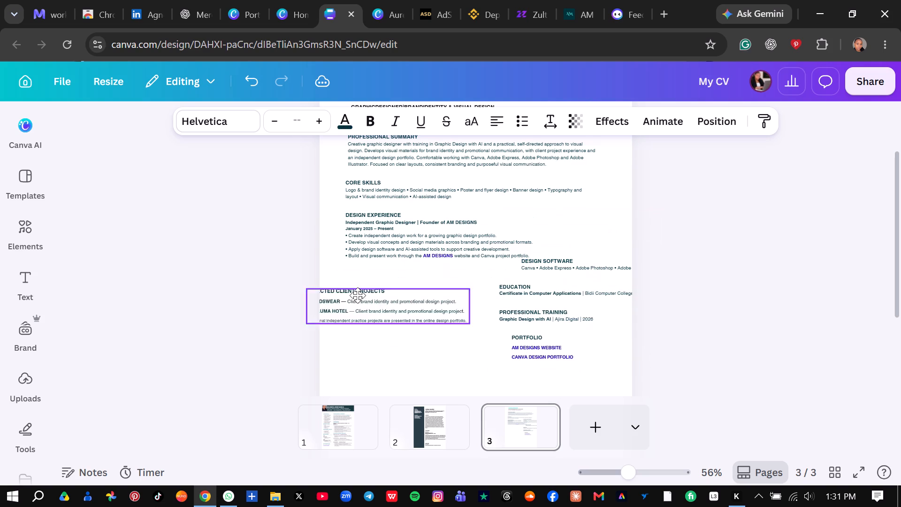
pyautogui.moveTo(358, 295); pyautogui.dragTo(408, 271)
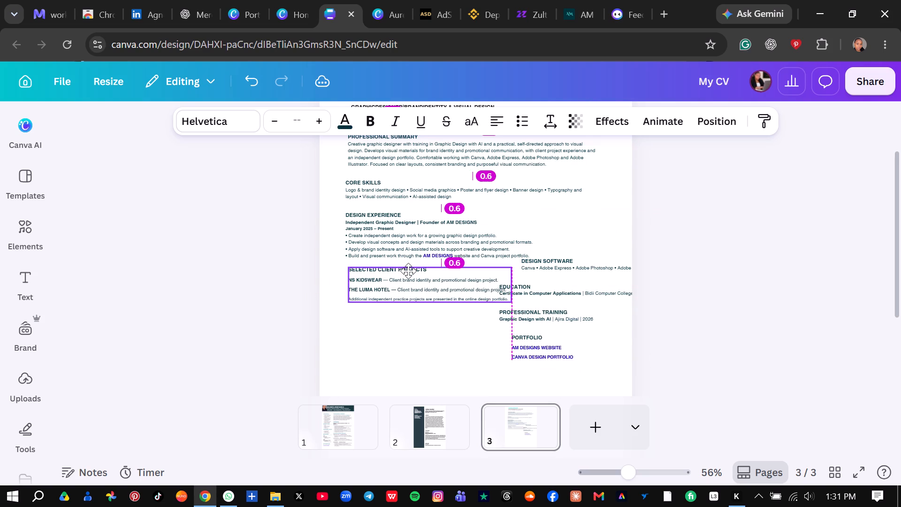
pyautogui.moveTo(408, 271); pyautogui.dragTo(404, 271)
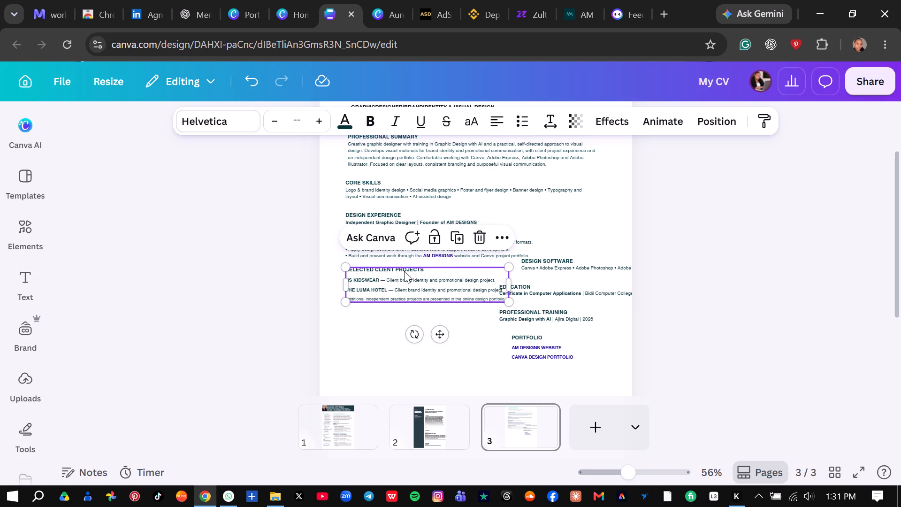
# Shift the Professional Summary block slightly left so its left edge lines up with Core Skills.
pyautogui.click(416, 150)
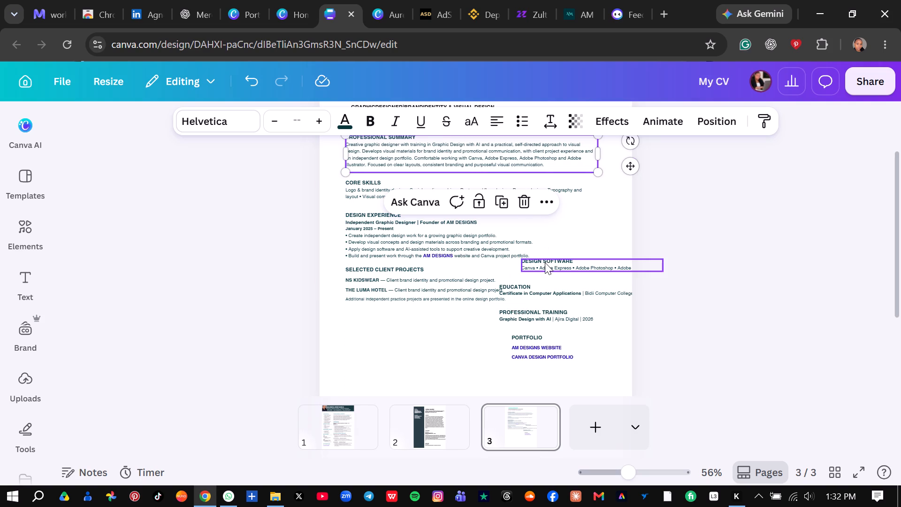
# Place the Design Software block beneath Selected Client Projects, aligning their left edges and matching the gap above that block.
pyautogui.moveTo(588, 264); pyautogui.dragTo(429, 291)
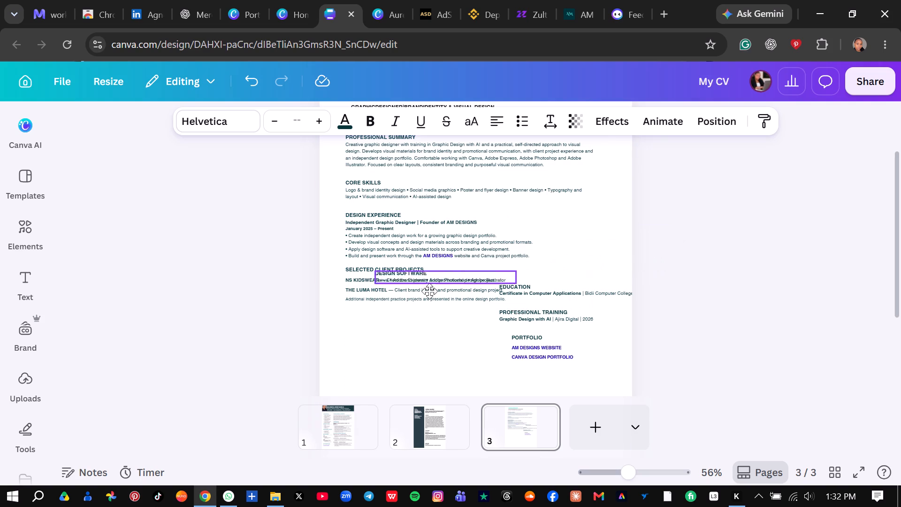
pyautogui.moveTo(429, 291); pyautogui.dragTo(409, 313)
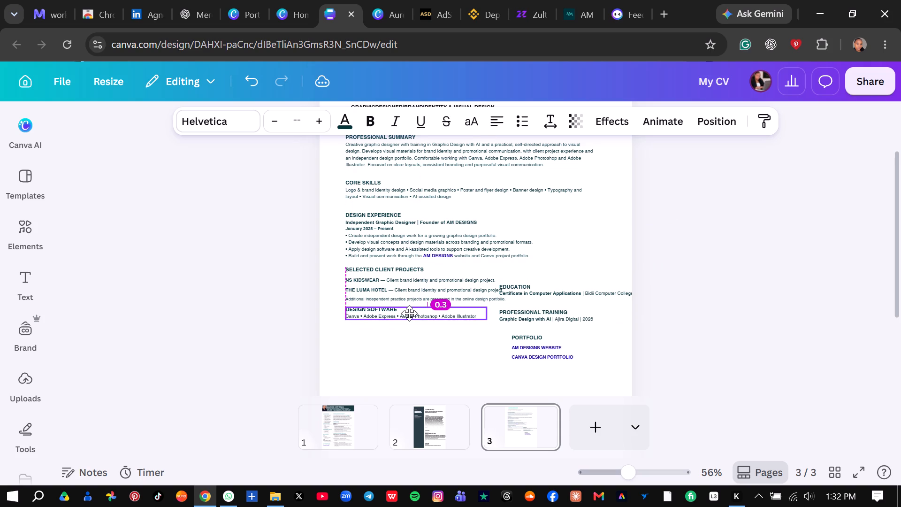
pyautogui.moveTo(409, 313); pyautogui.dragTo(409, 316)
# Place the Education block 0.6 beneath Design Software, lining up its left edge with the blocks above.
pyautogui.moveTo(551, 291); pyautogui.dragTo(420, 353)
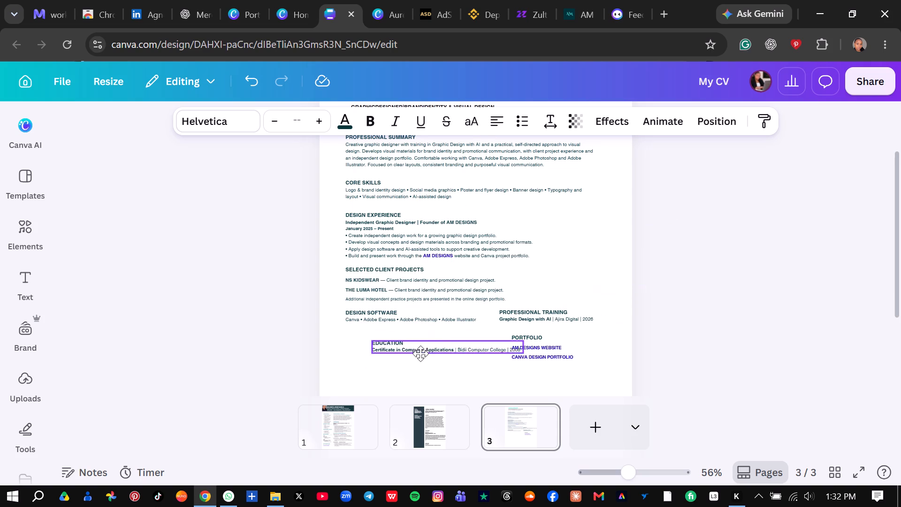
pyautogui.moveTo(420, 353); pyautogui.dragTo(395, 338)
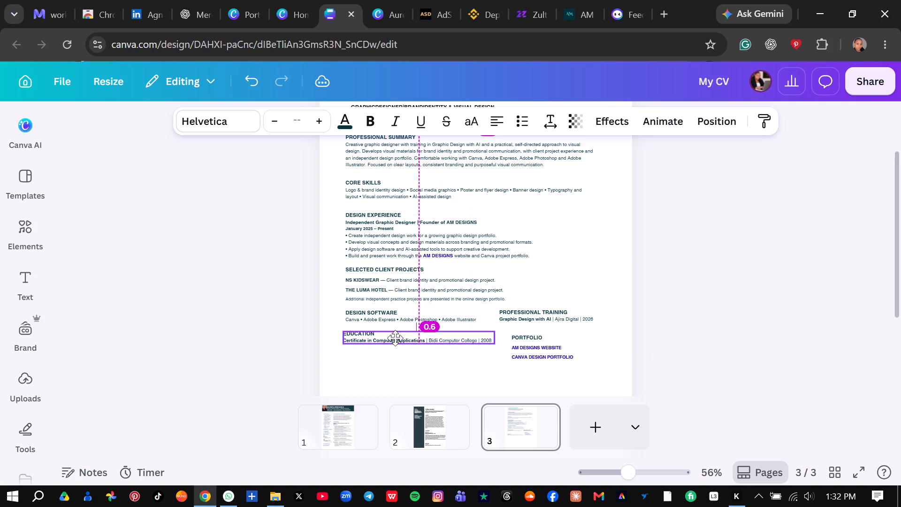
pyautogui.moveTo(395, 338); pyautogui.dragTo(397, 338)
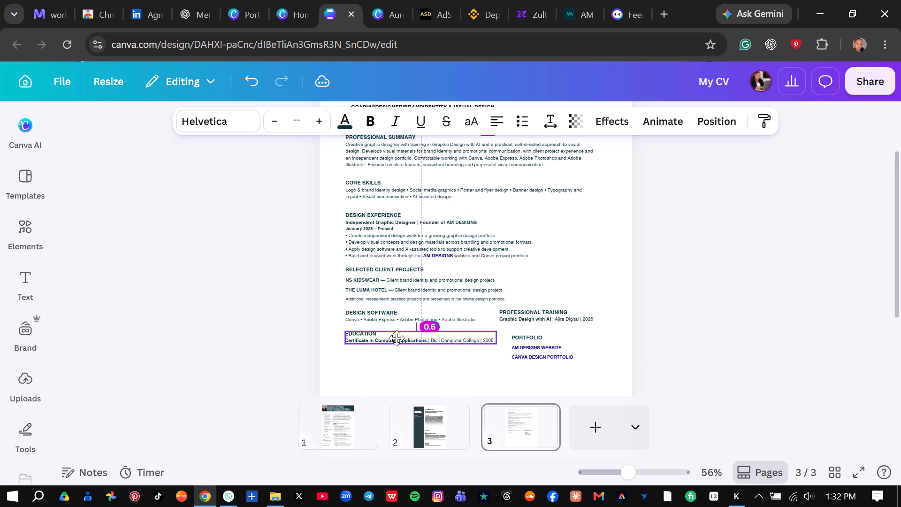
pyautogui.moveTo(397, 338); pyautogui.dragTo(397, 338)
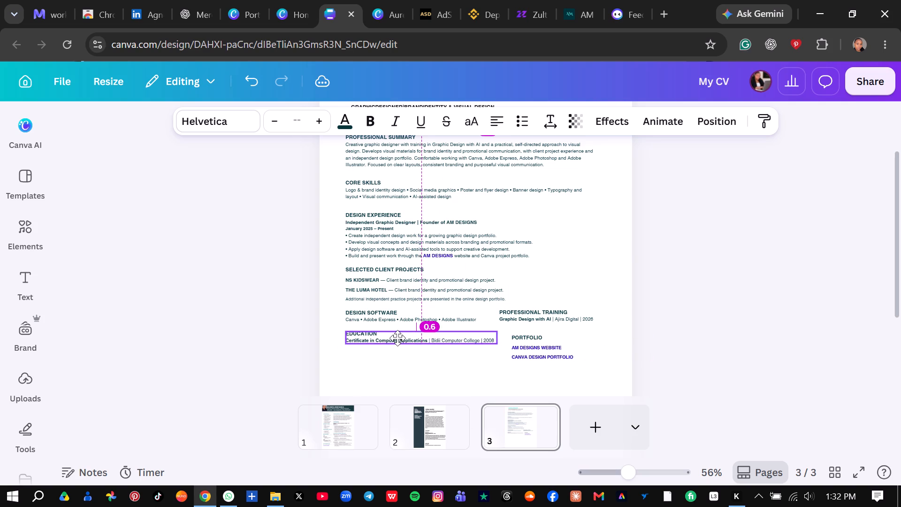
pyautogui.moveTo(397, 338); pyautogui.dragTo(397, 338)
pyautogui.moveTo(397, 338); pyautogui.dragTo(397, 338)
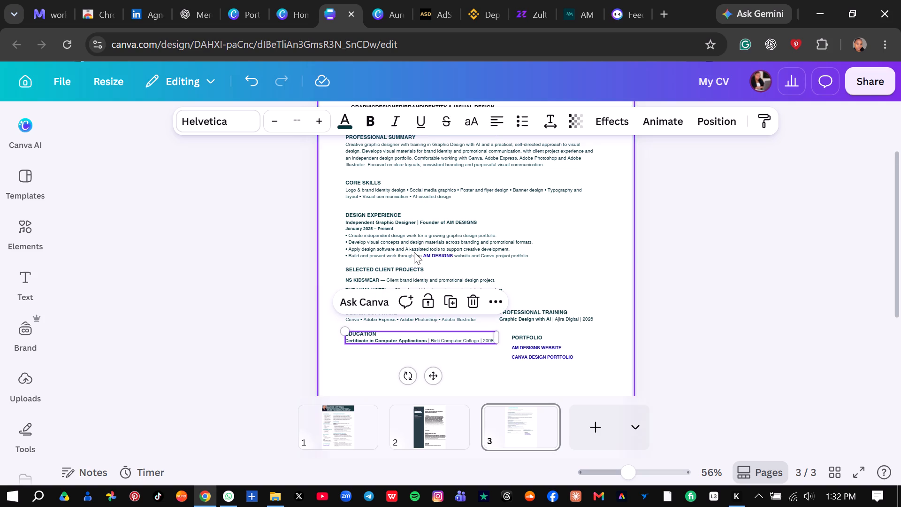
# Place the Professional Training block 0.6 beneath Education, with their left edges aligned.
pyautogui.moveTo(540, 315); pyautogui.dragTo(410, 385)
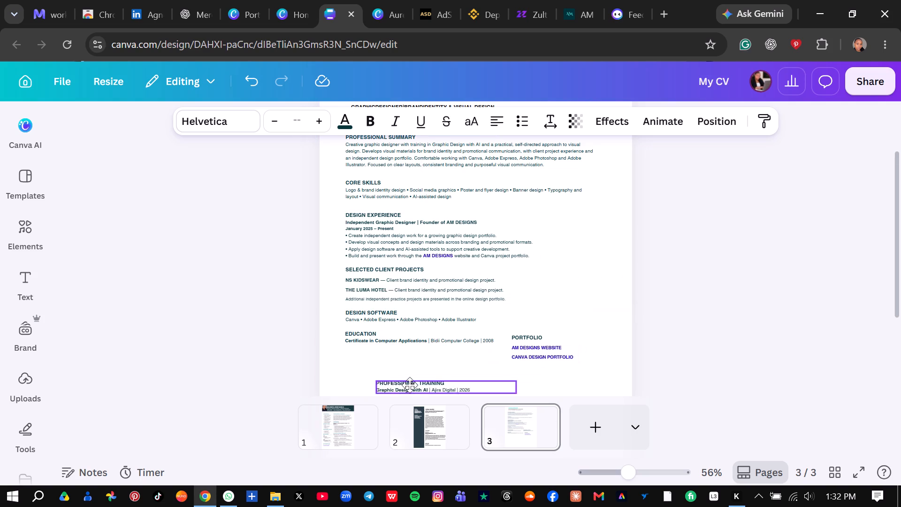
pyautogui.moveTo(410, 385); pyautogui.dragTo(388, 357)
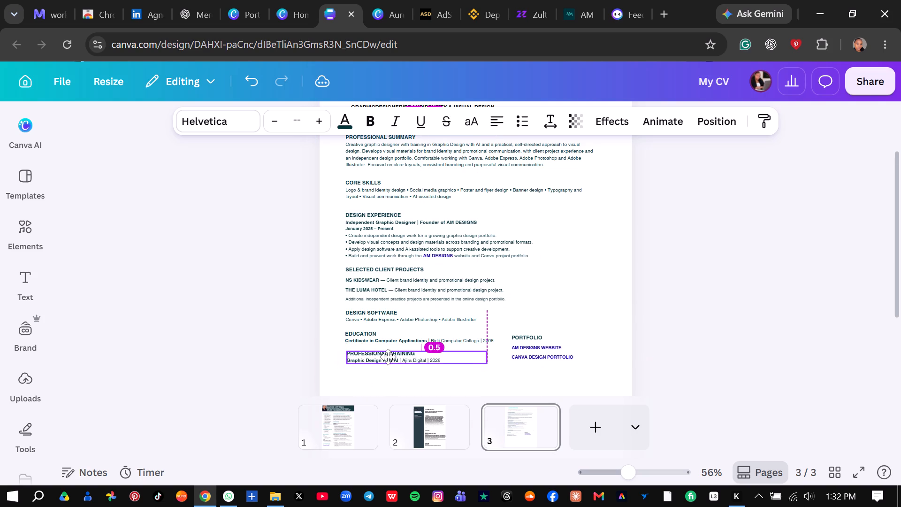
pyautogui.moveTo(388, 357); pyautogui.dragTo(385, 357)
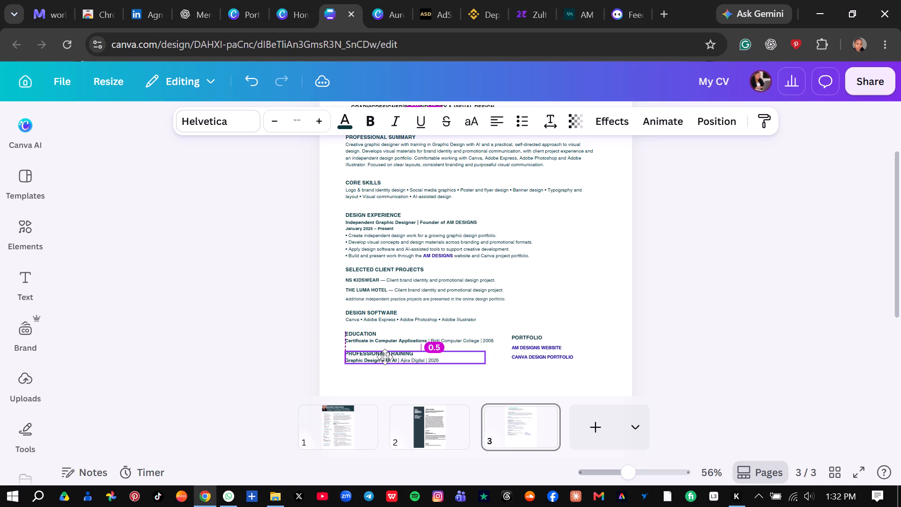
pyautogui.moveTo(385, 357); pyautogui.dragTo(385, 359)
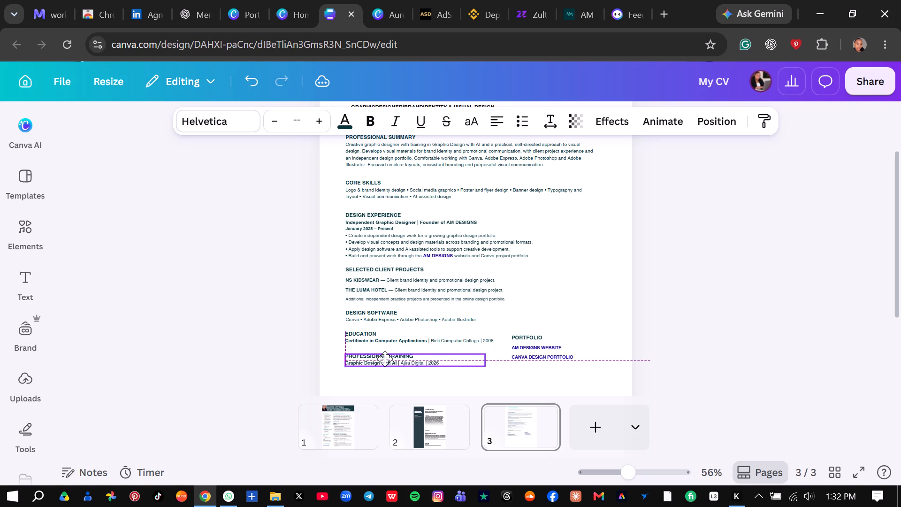
pyautogui.moveTo(385, 359); pyautogui.dragTo(385, 358)
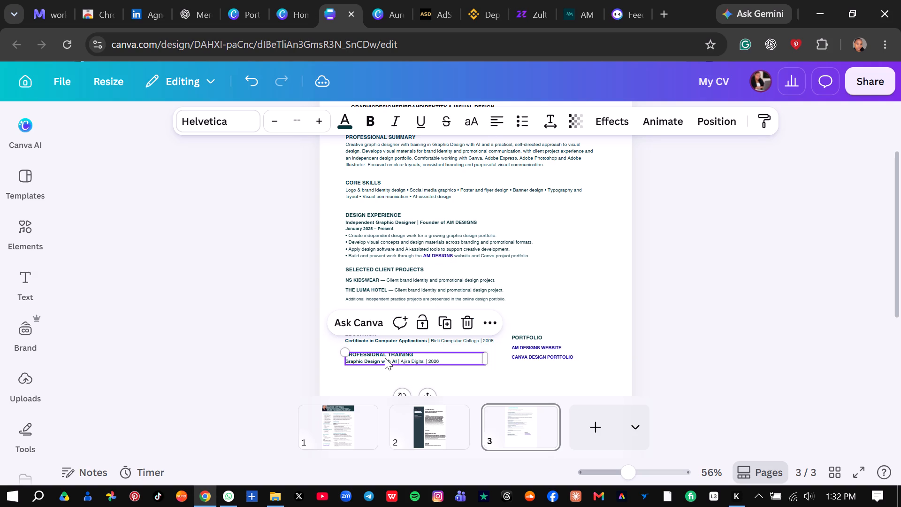
# Place the Portfolio block 0.6 beneath Professional Training, with their left edges aligned, and leave it deselected.
pyautogui.click(538, 344)
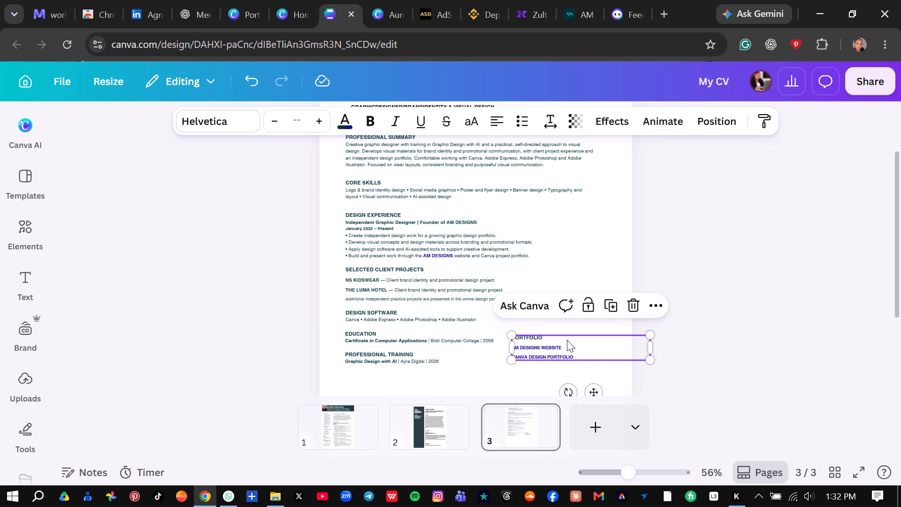
pyautogui.moveTo(590, 346); pyautogui.dragTo(427, 381)
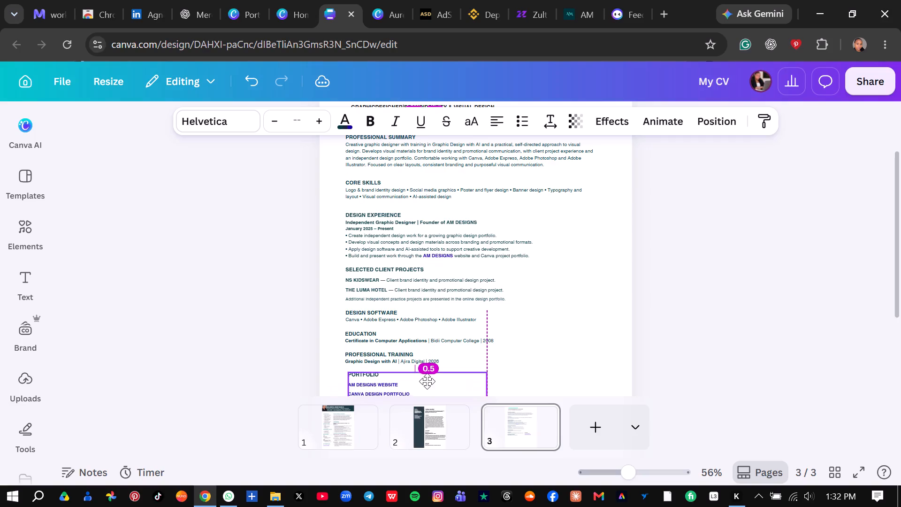
pyautogui.moveTo(427, 381); pyautogui.dragTo(422, 383)
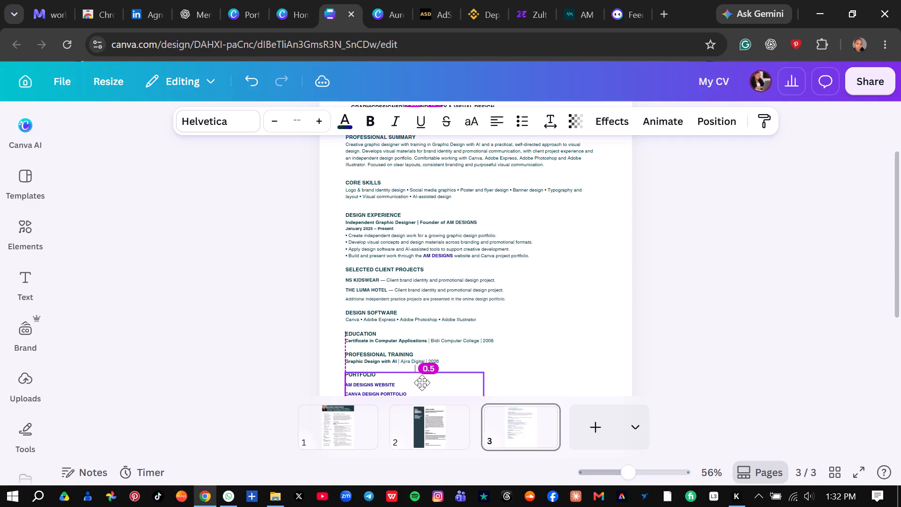
pyautogui.moveTo(422, 383); pyautogui.dragTo(422, 385)
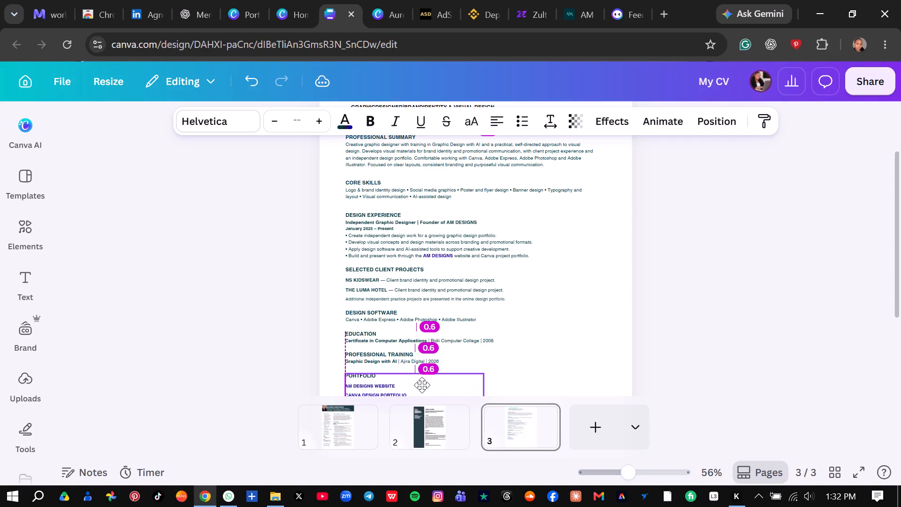
pyautogui.moveTo(422, 385); pyautogui.dragTo(422, 384)
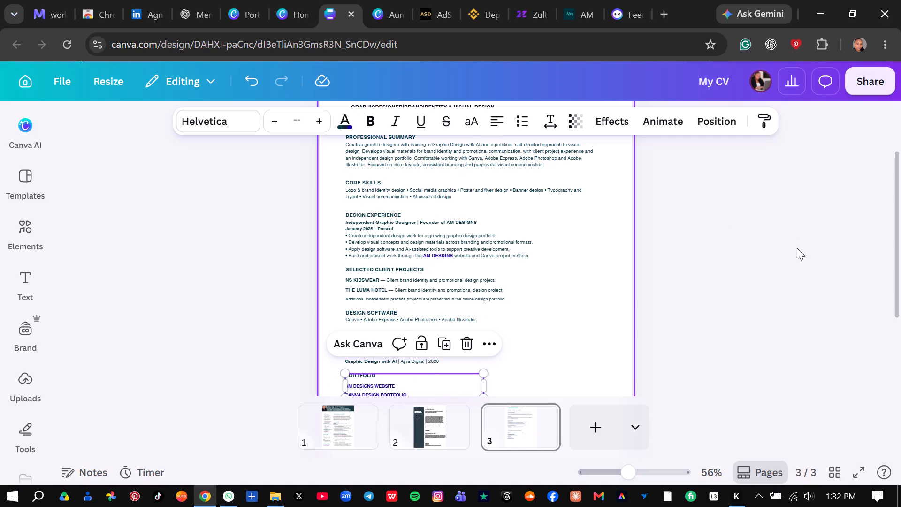
pyautogui.click(794, 254)
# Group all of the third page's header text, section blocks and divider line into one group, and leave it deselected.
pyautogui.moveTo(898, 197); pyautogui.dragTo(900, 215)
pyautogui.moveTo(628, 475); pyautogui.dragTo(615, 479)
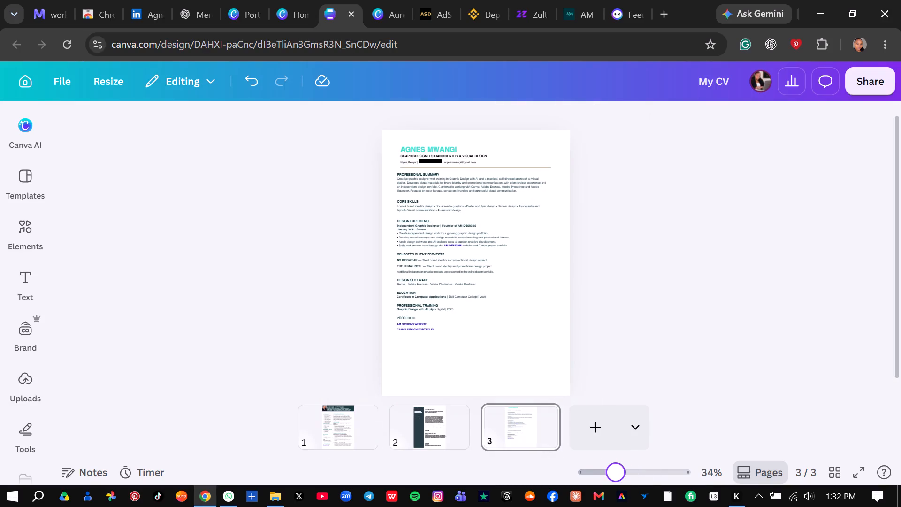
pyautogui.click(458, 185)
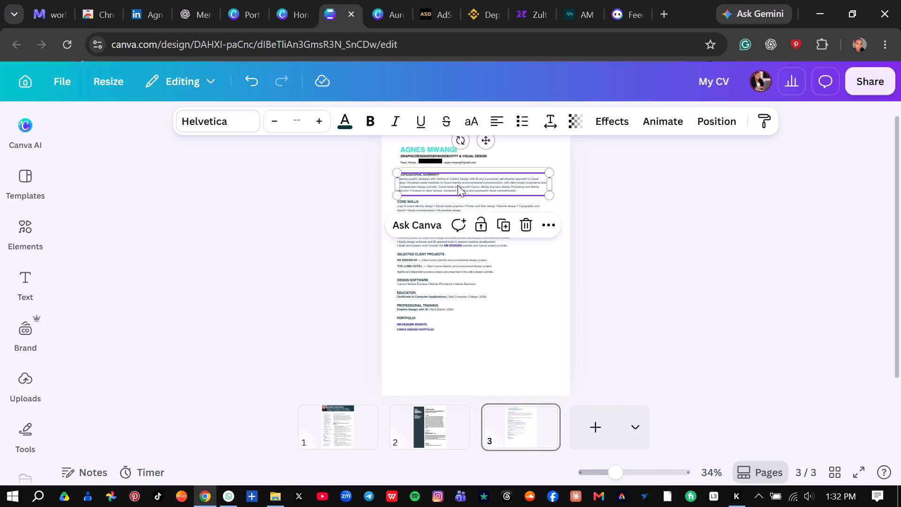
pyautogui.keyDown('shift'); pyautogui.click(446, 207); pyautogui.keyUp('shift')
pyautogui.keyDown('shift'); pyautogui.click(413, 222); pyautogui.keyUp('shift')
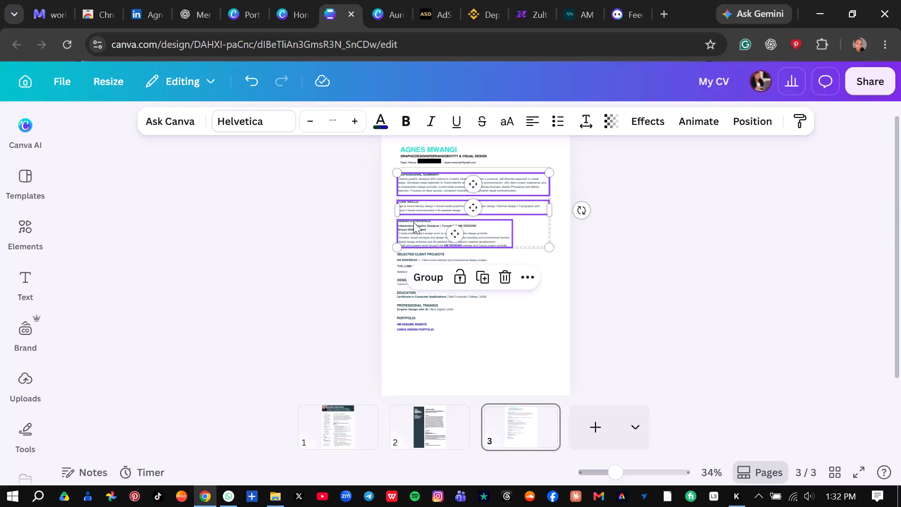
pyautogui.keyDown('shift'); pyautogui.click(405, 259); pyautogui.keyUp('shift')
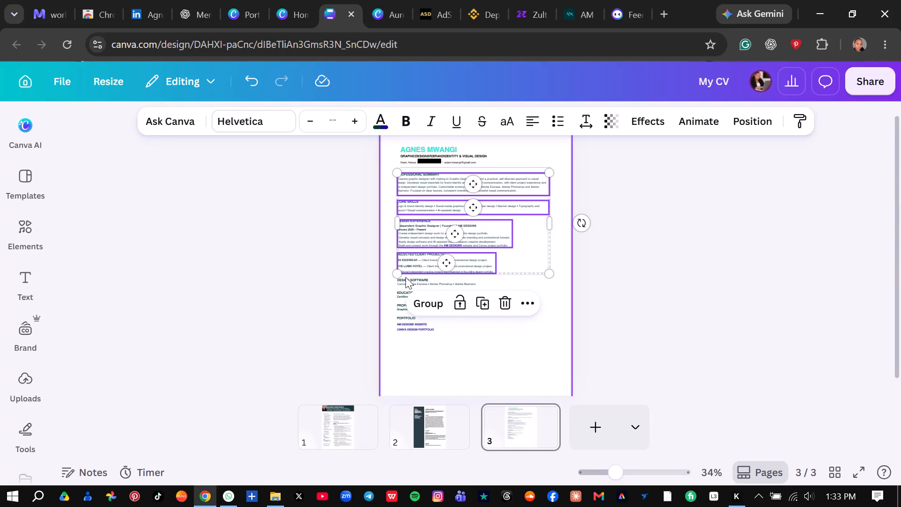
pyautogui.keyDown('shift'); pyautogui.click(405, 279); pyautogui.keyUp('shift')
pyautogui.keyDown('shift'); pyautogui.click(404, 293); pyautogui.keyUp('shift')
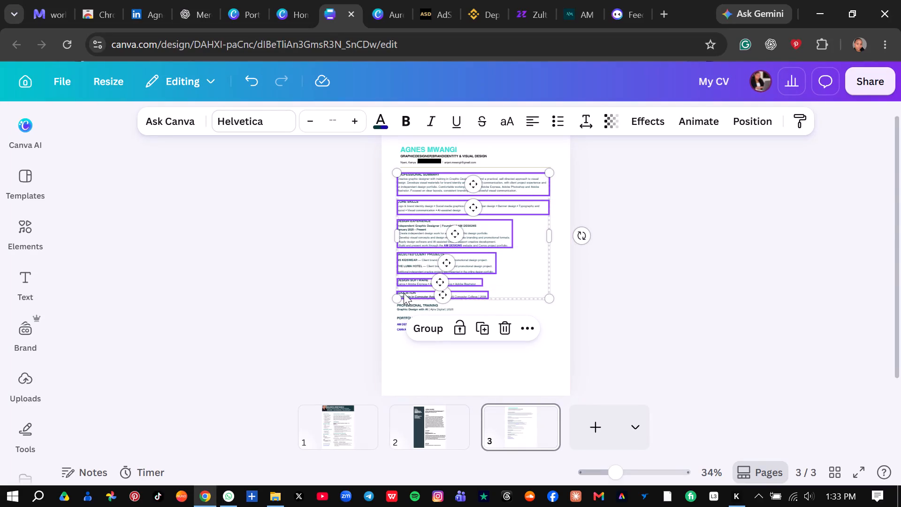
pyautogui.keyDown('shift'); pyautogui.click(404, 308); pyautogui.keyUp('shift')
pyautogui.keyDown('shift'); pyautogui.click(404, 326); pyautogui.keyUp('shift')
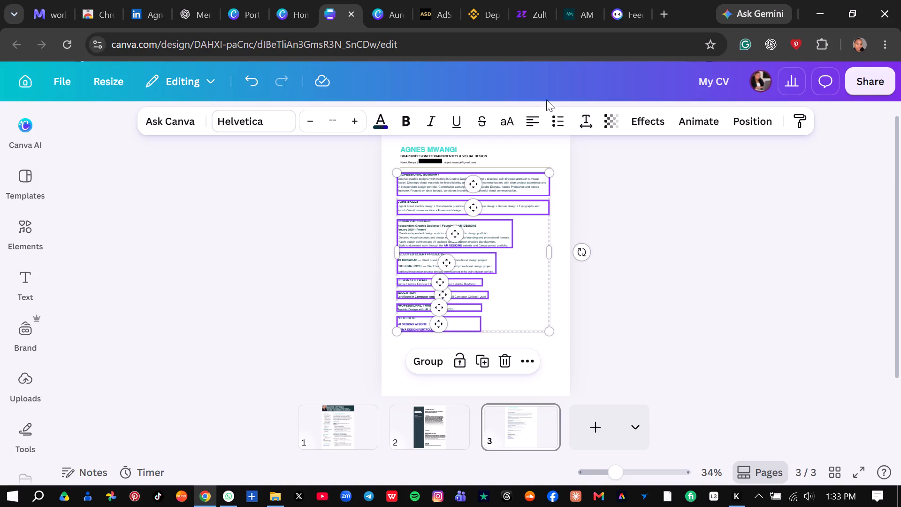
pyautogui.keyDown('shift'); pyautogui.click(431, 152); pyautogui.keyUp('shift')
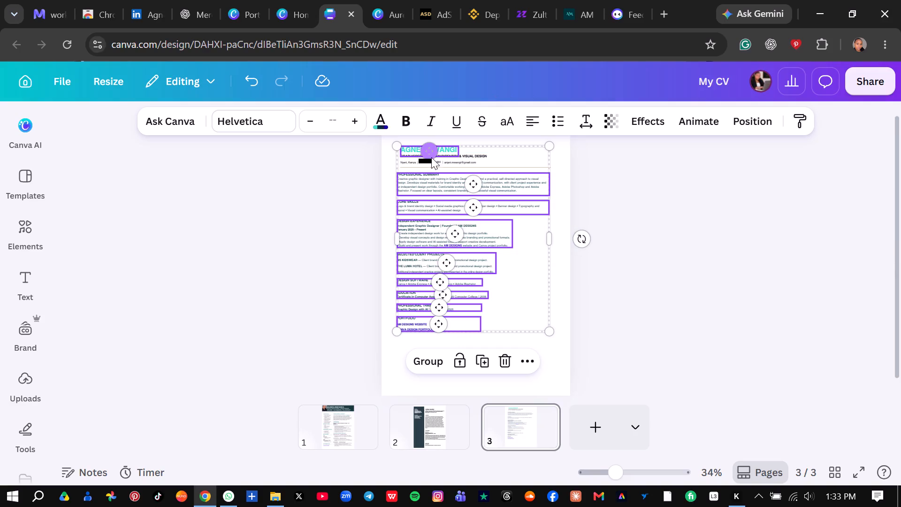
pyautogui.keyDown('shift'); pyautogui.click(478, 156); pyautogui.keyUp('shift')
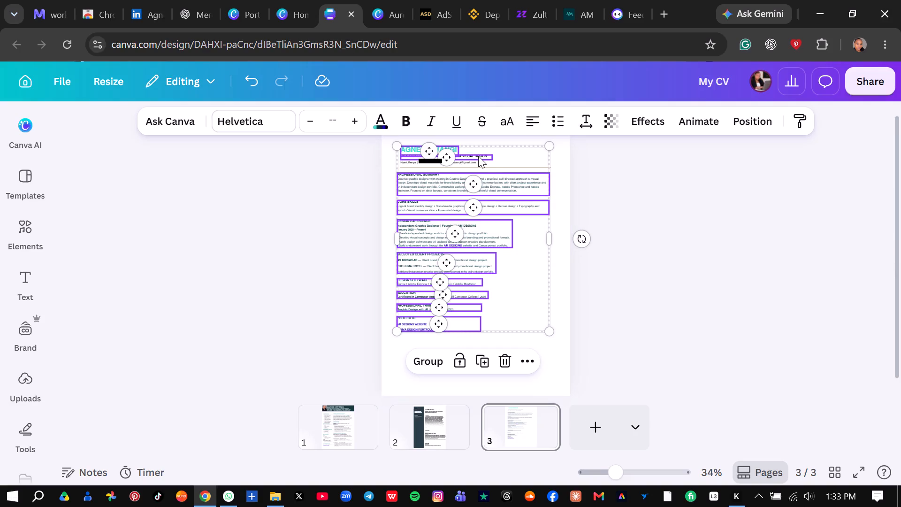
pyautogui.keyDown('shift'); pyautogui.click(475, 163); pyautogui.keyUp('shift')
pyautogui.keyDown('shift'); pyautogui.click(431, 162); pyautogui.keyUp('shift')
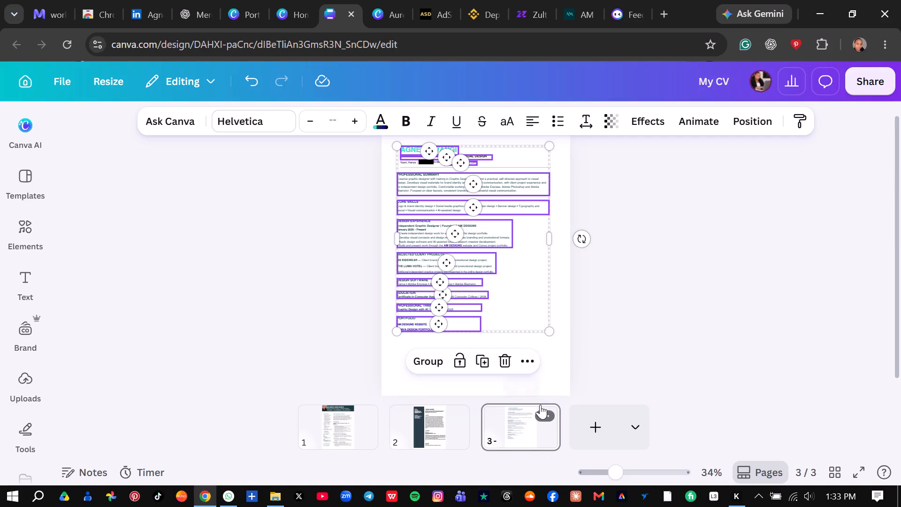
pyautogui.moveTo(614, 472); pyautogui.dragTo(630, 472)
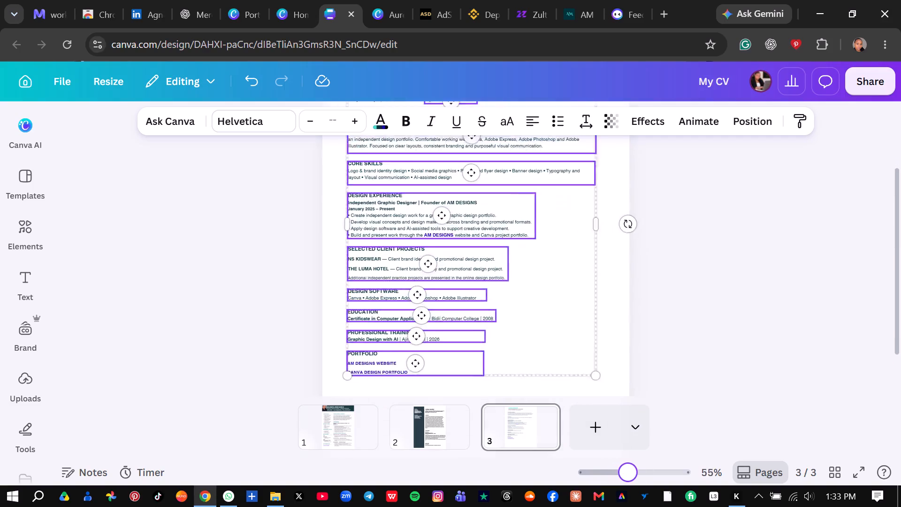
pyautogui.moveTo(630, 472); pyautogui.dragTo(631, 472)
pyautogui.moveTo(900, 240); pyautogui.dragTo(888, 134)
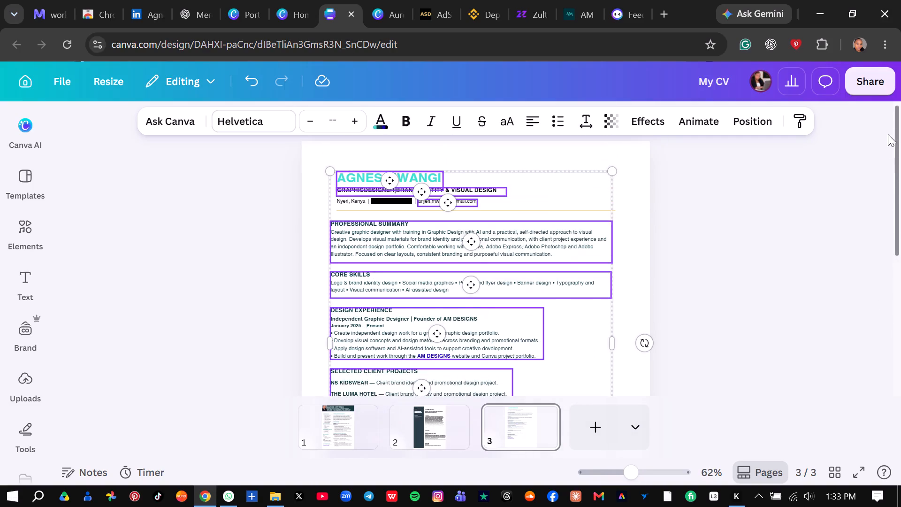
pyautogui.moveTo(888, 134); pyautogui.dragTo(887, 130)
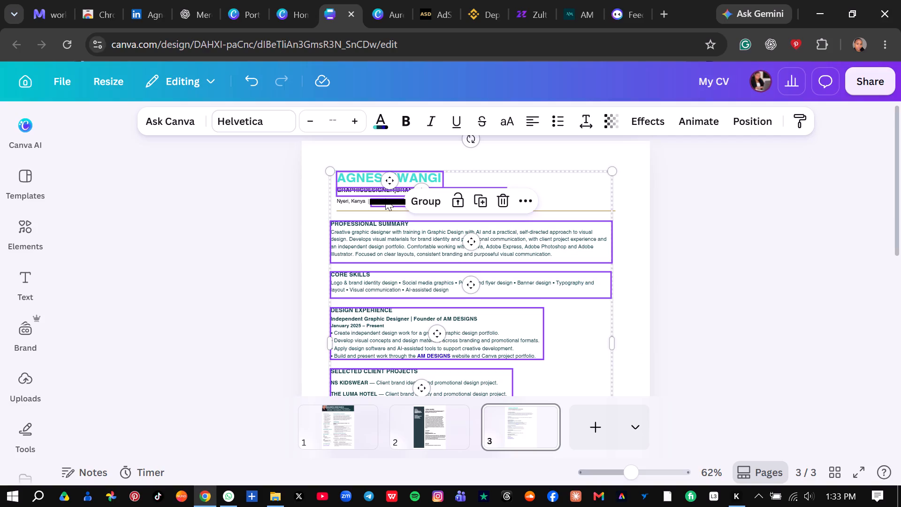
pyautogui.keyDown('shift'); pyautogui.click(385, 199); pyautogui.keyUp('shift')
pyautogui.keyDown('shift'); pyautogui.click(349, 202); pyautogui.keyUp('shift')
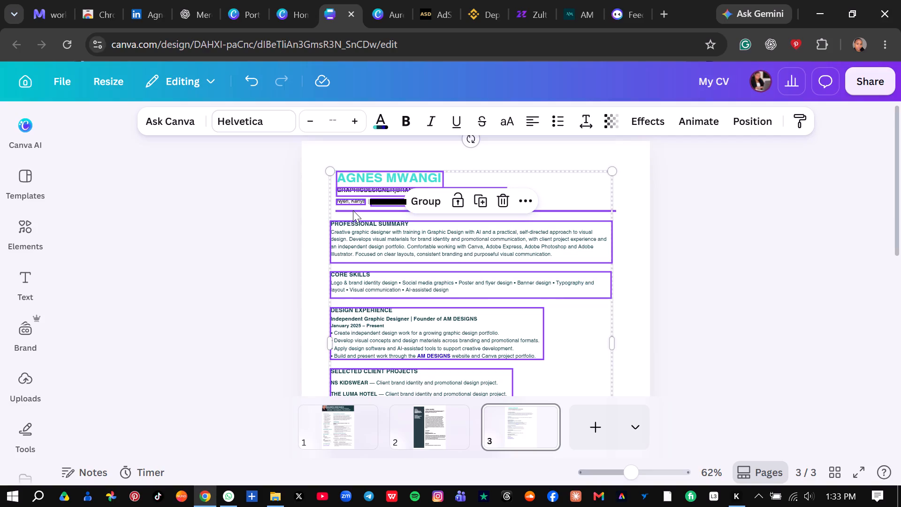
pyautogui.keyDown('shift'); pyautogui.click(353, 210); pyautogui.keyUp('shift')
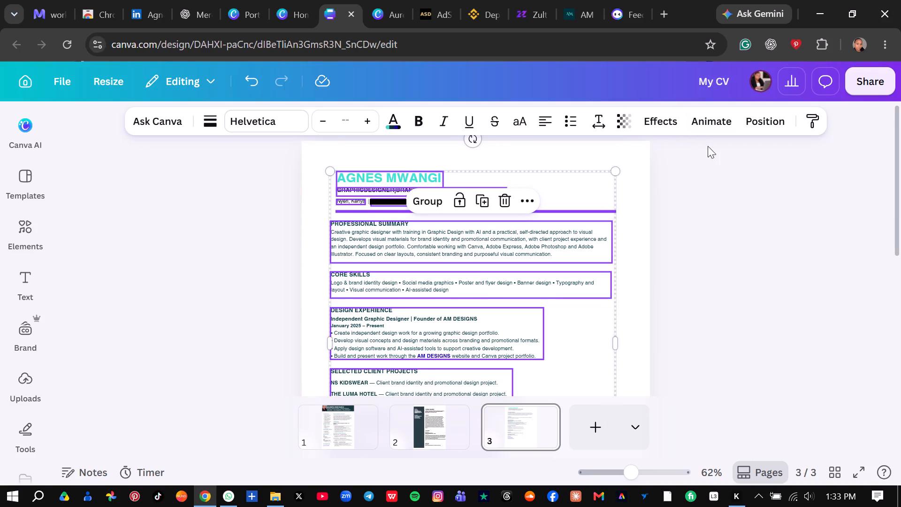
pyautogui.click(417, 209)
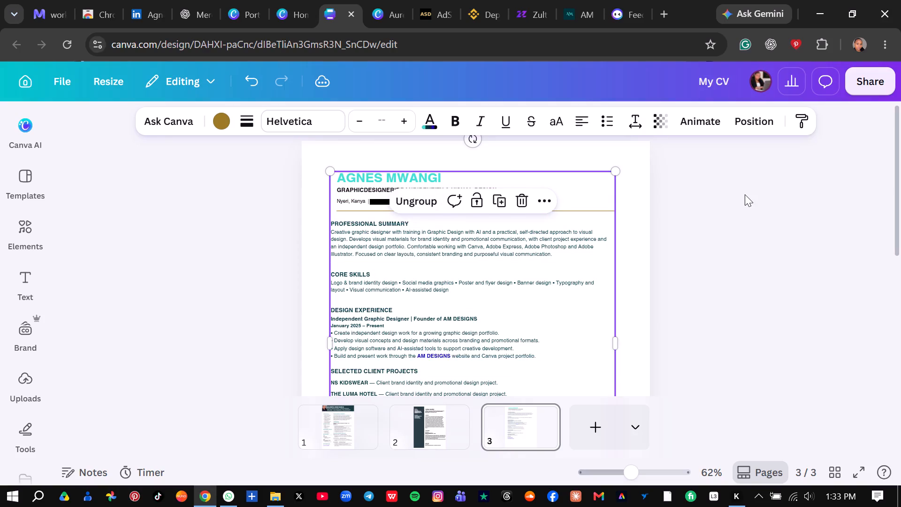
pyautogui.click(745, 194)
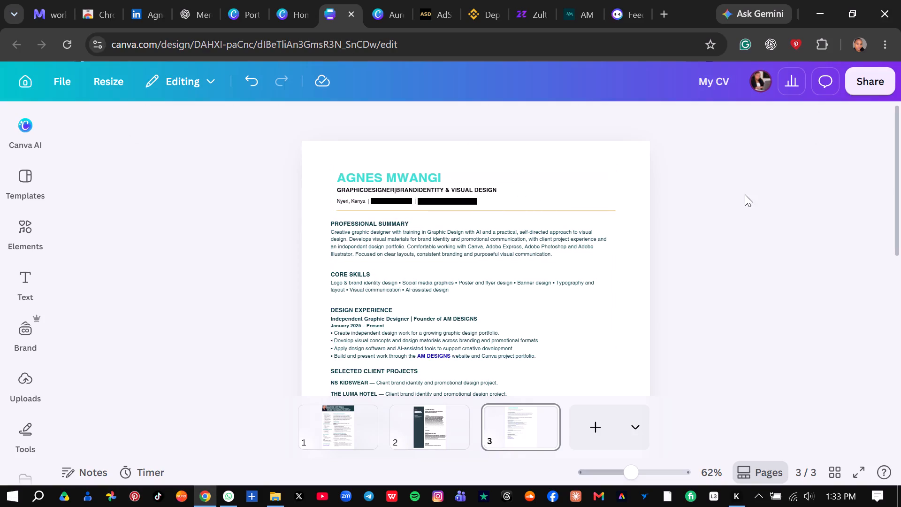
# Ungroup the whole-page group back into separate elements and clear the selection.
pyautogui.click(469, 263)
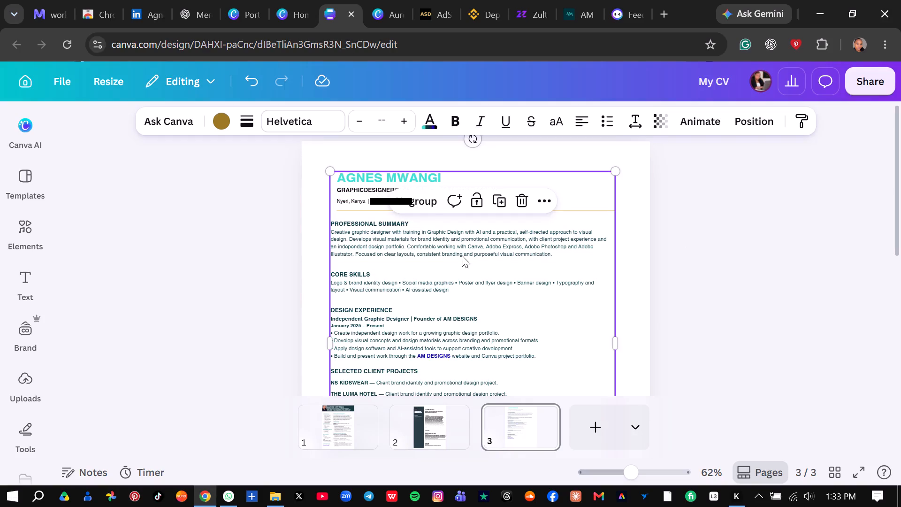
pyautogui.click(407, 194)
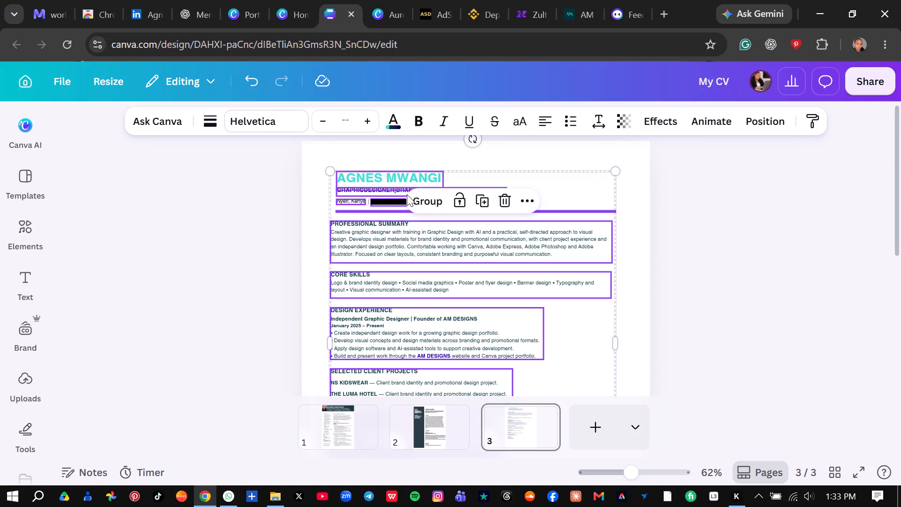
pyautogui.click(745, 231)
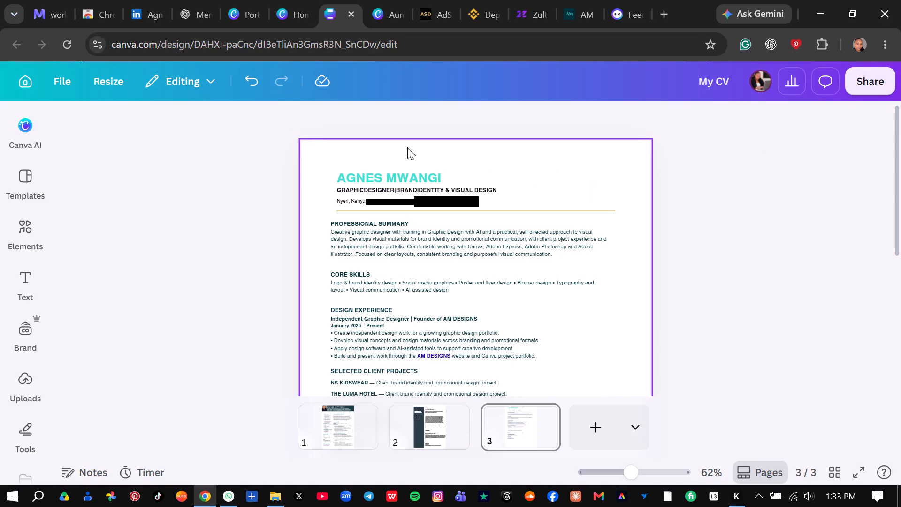
# Group the header elements: the name heading, job title line, location and contact details with their separators, and the divider line.
pyautogui.click(389, 174)
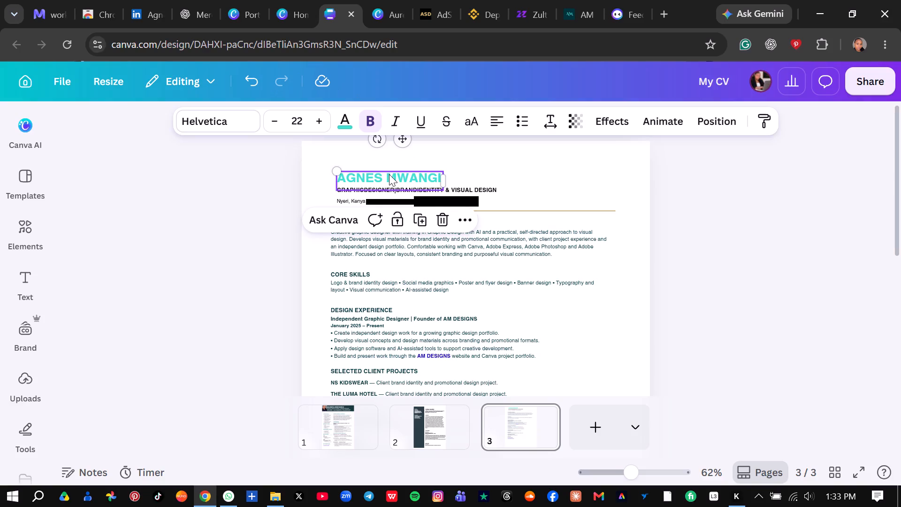
pyautogui.keyDown('shift'); pyautogui.click(478, 188); pyautogui.keyUp('shift')
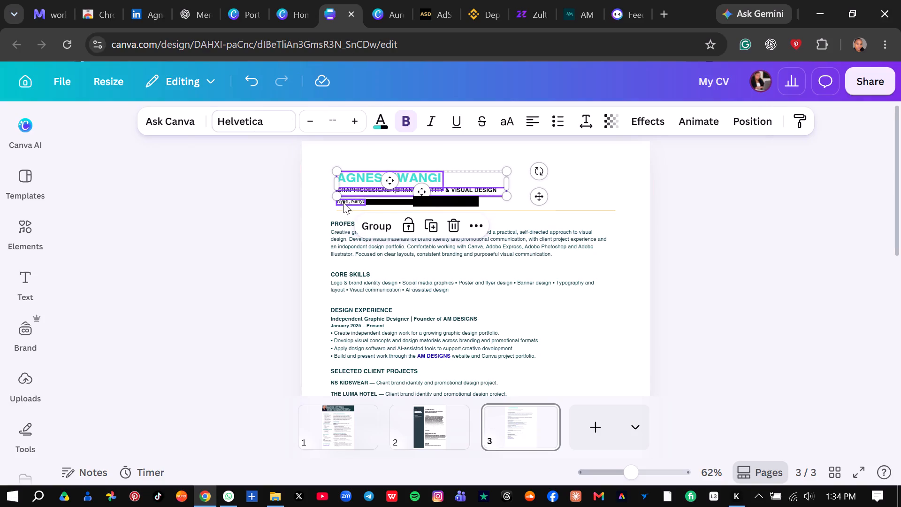
pyautogui.keyDown('shift'); pyautogui.click(343, 202); pyautogui.keyUp('shift')
pyautogui.keyDown('shift'); pyautogui.click(380, 204); pyautogui.keyUp('shift')
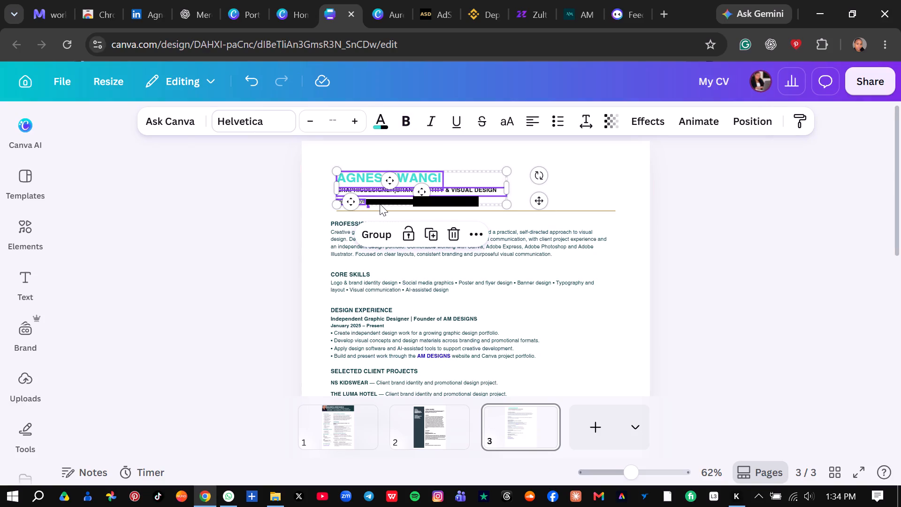
pyautogui.keyDown('shift'); pyautogui.click(430, 204); pyautogui.keyUp('shift')
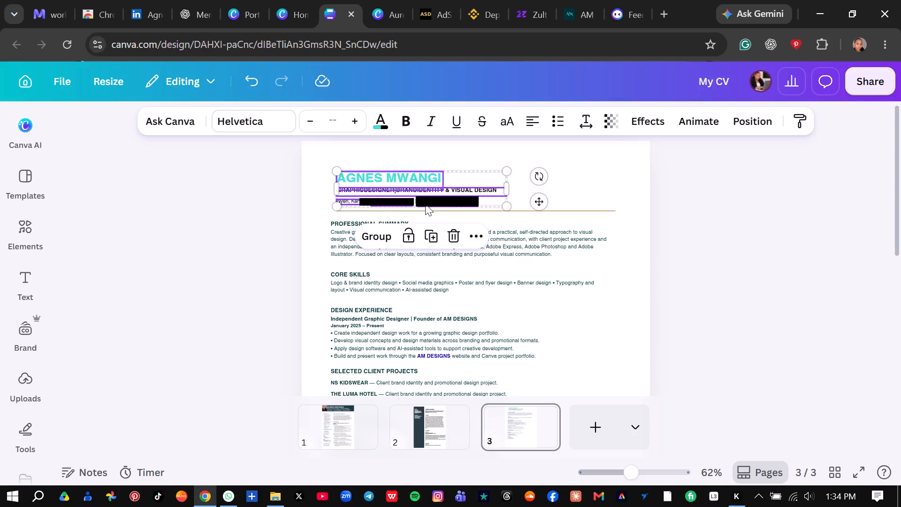
pyautogui.keyDown('shift'); pyautogui.click(416, 202); pyautogui.keyUp('shift')
pyautogui.keyDown('shift'); pyautogui.click(370, 203); pyautogui.keyUp('shift')
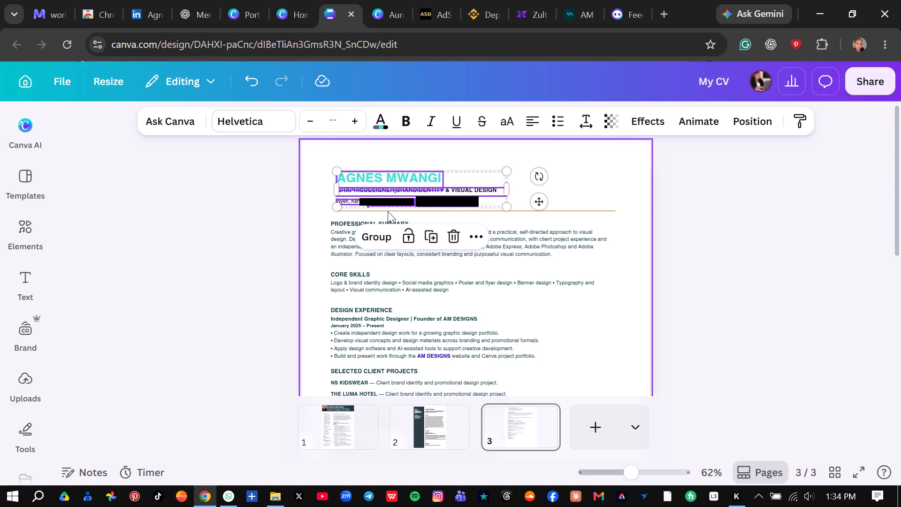
pyautogui.keyDown('shift'); pyautogui.click(389, 210); pyautogui.keyUp('shift')
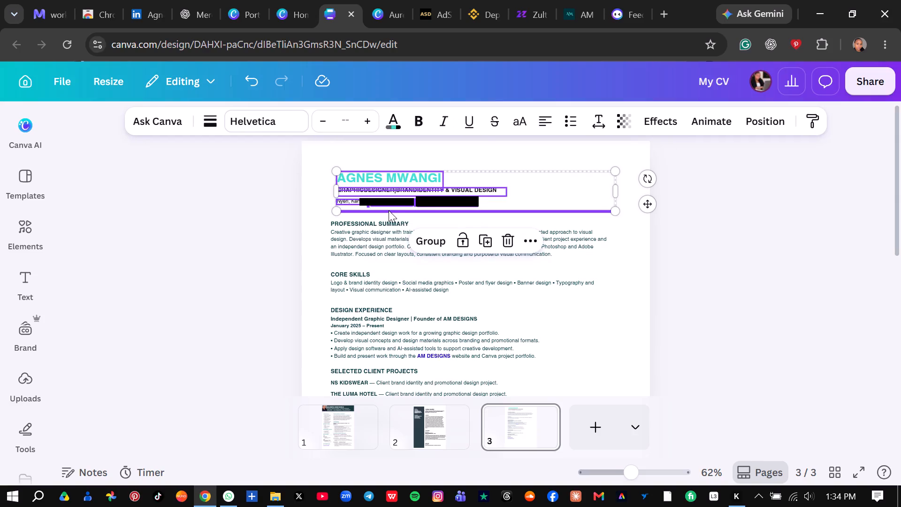
pyautogui.click(437, 236)
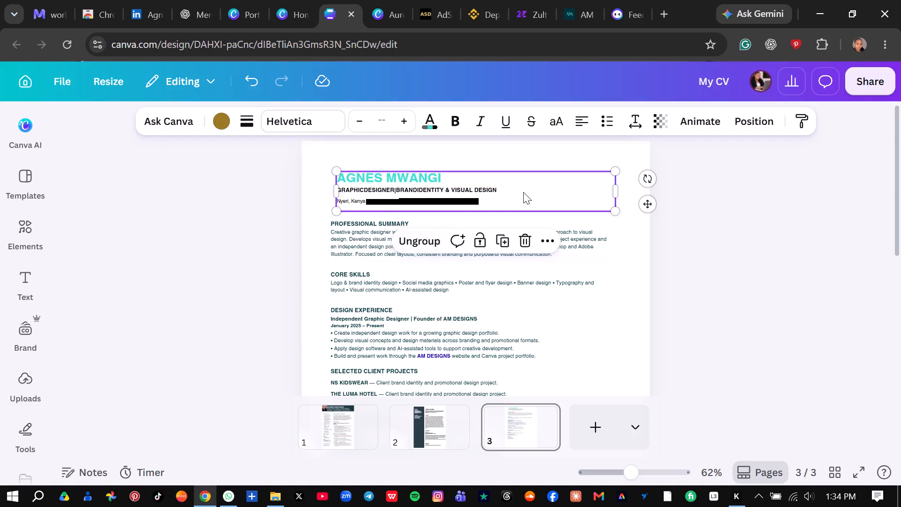
# Align the header group's left edge with the section blocks, 0.6 above Professional Summary, and leave it deselected.
pyautogui.moveTo(523, 192); pyautogui.dragTo(517, 192)
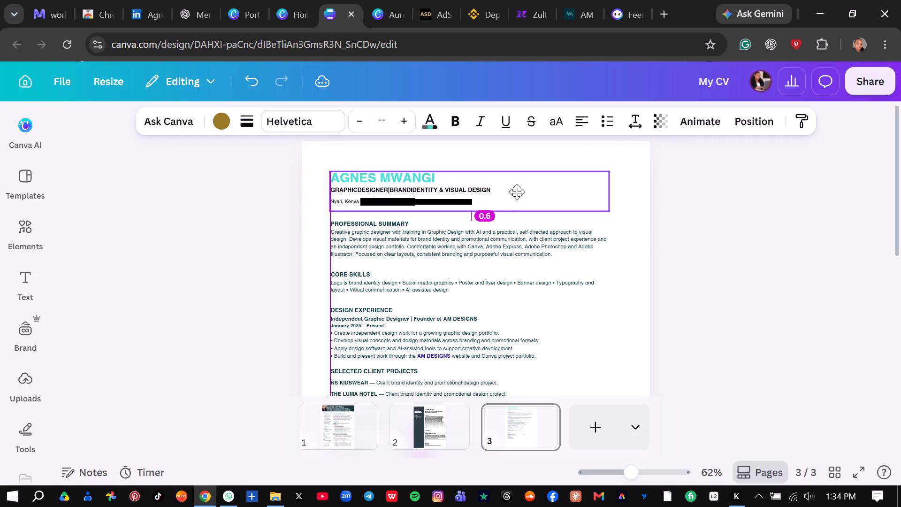
pyautogui.moveTo(517, 192); pyautogui.dragTo(516, 190)
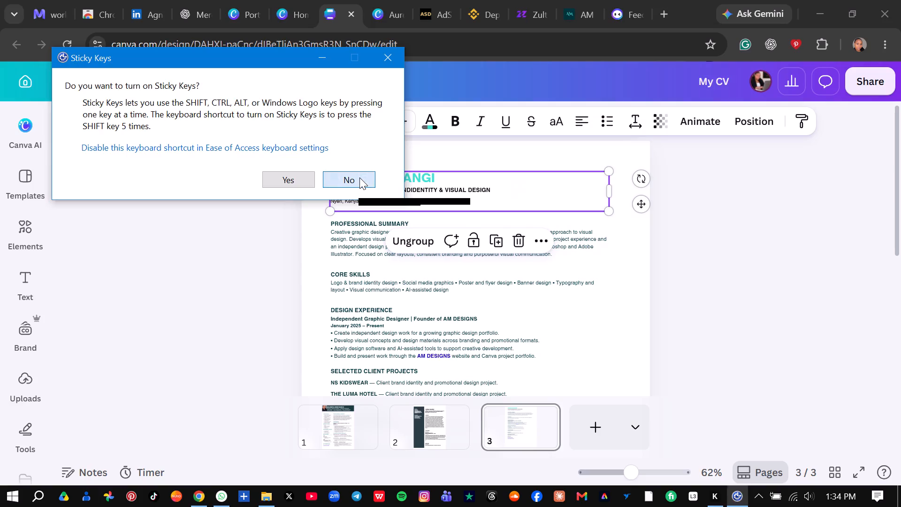
pyautogui.click(496, 182)
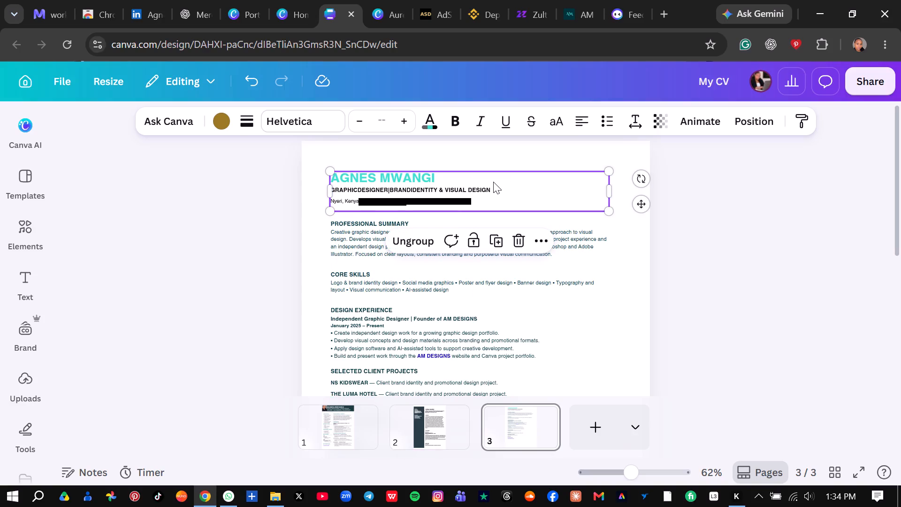
pyautogui.click(261, 200)
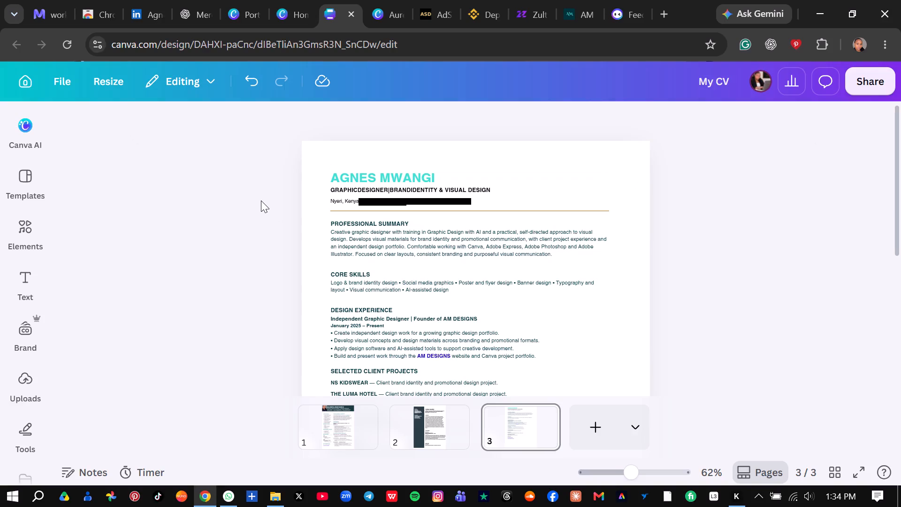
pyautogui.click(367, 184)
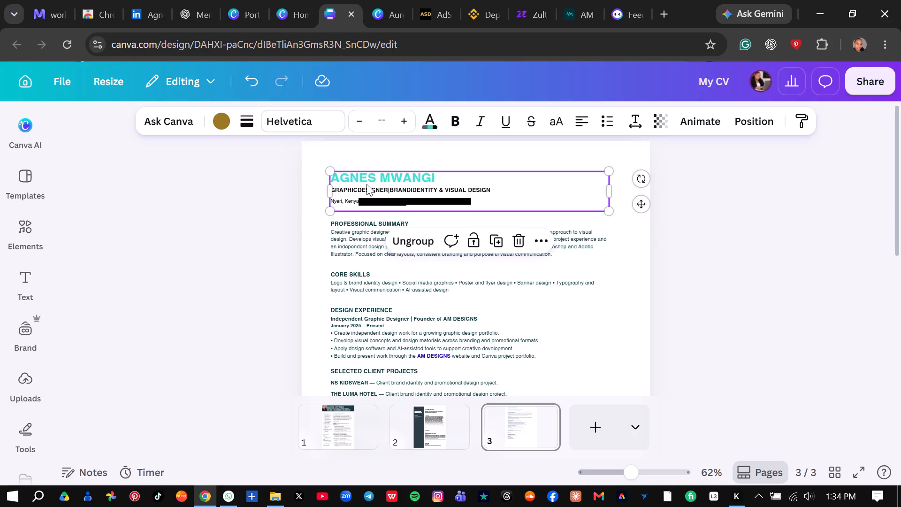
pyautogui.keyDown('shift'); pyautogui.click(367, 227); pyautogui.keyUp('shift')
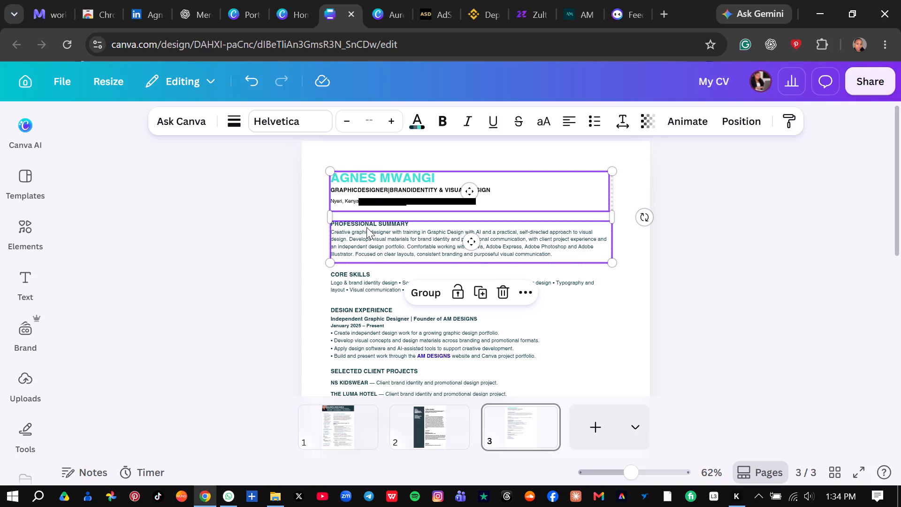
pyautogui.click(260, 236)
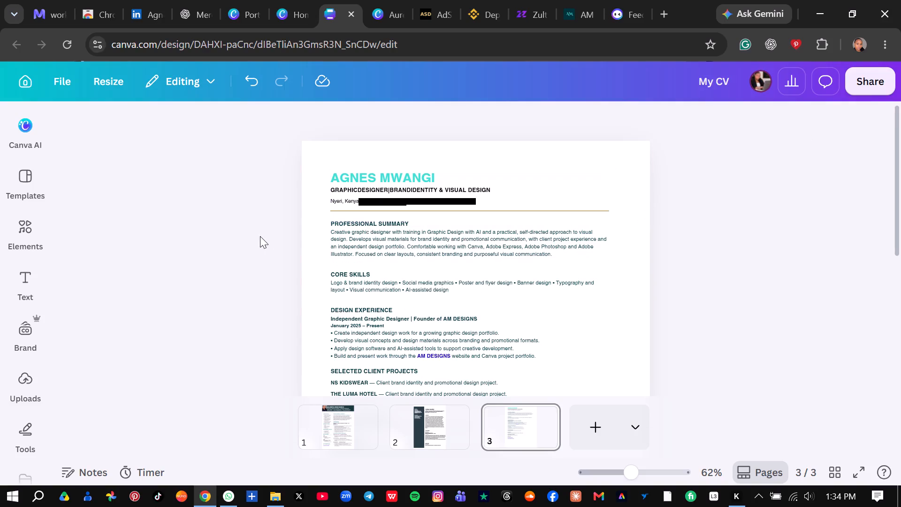
# Nudge the Professional Summary block up slightly, keeping it left-aligned with Core Skills and 0.6 above it, and leave it deselected.
pyautogui.click(356, 200)
pyautogui.click(372, 241)
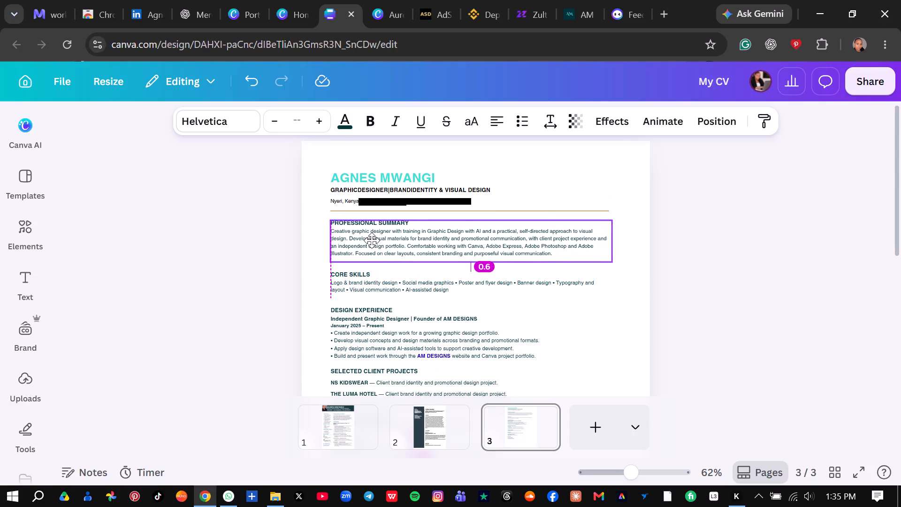
pyautogui.click(210, 226)
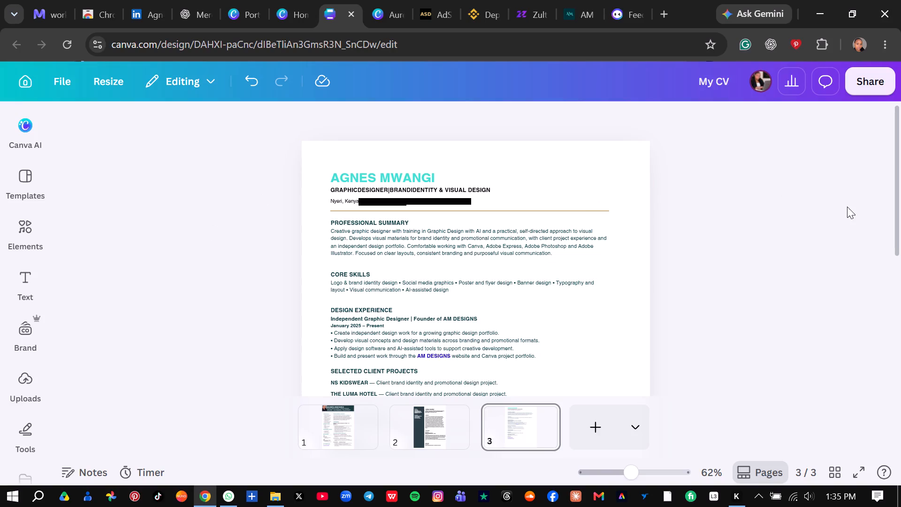
# Review the third page down to Portfolio, opening the Professional Summary, Core Skills and Design Experience text in turn, and leave everything deselected.
pyautogui.moveTo(897, 152); pyautogui.dragTo(900, 200)
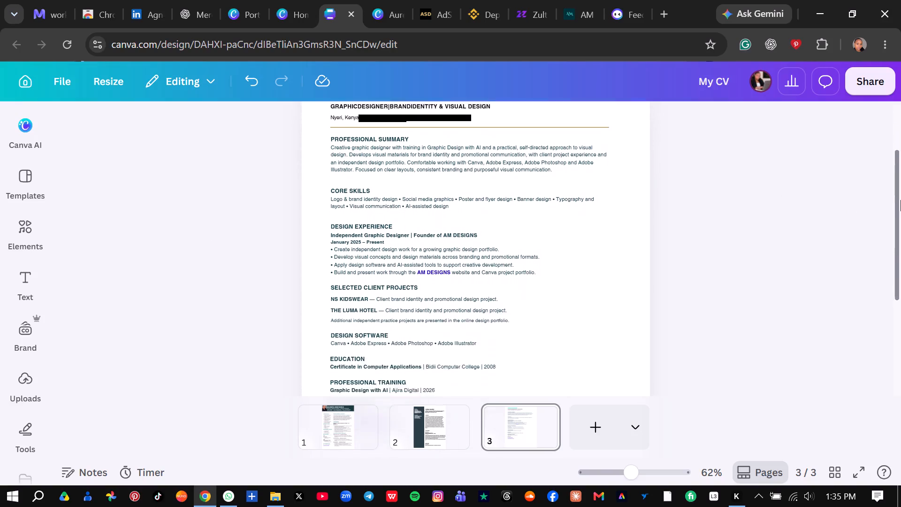
pyautogui.moveTo(900, 200); pyautogui.dragTo(899, 220)
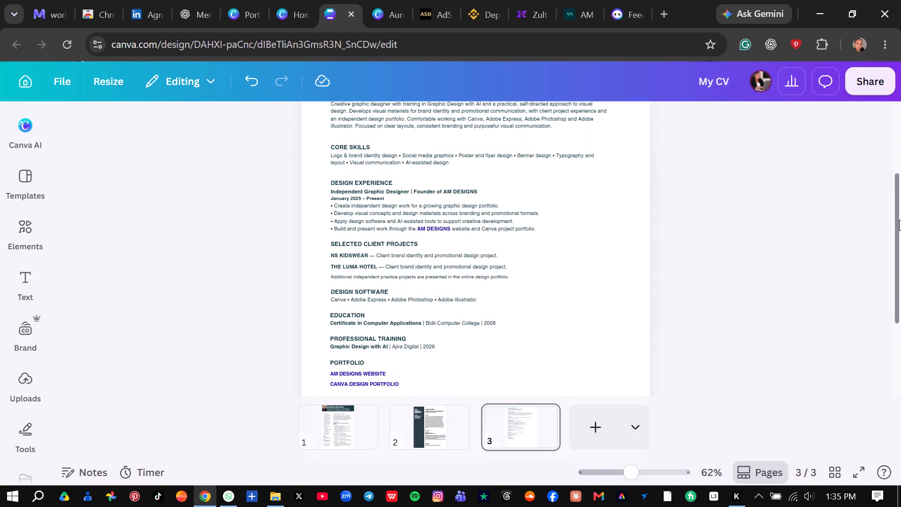
pyautogui.moveTo(899, 220); pyautogui.dragTo(879, 300)
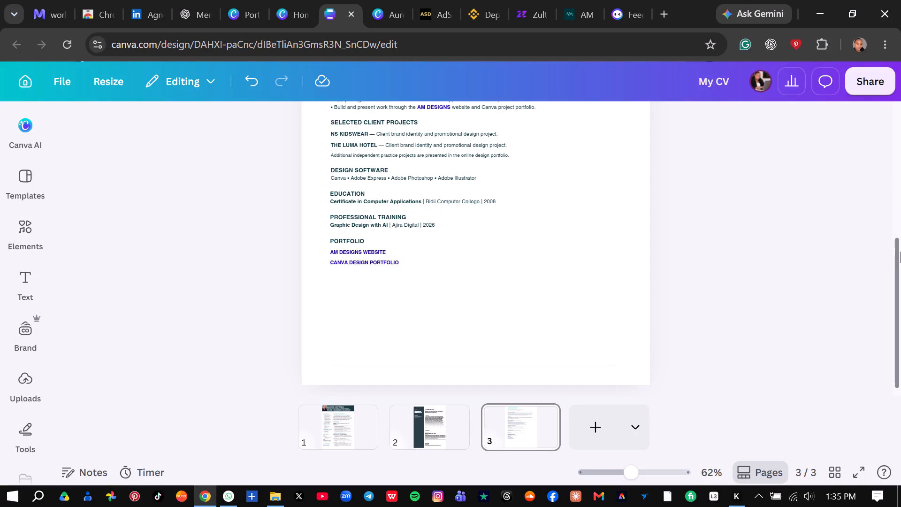
pyautogui.moveTo(900, 252); pyautogui.dragTo(893, 151)
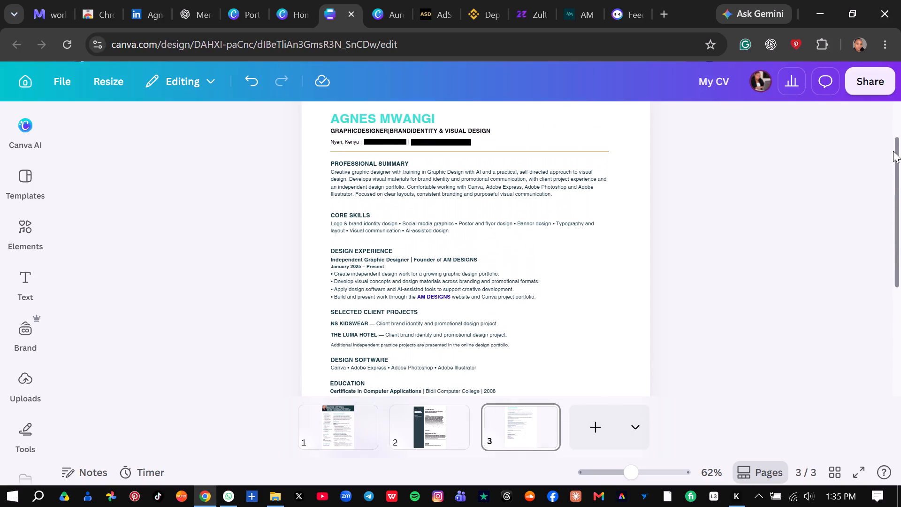
pyautogui.moveTo(893, 151); pyautogui.dragTo(895, 174)
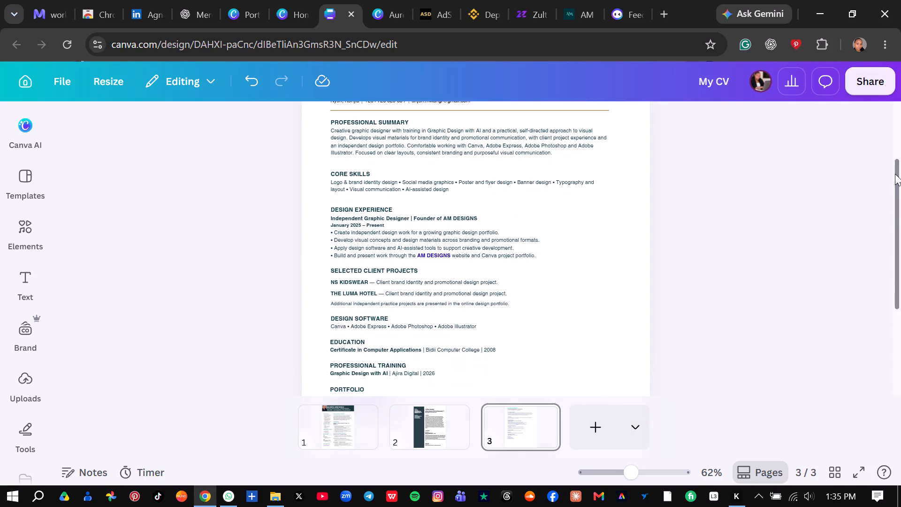
pyautogui.moveTo(895, 174); pyautogui.dragTo(895, 166)
pyautogui.click(506, 149)
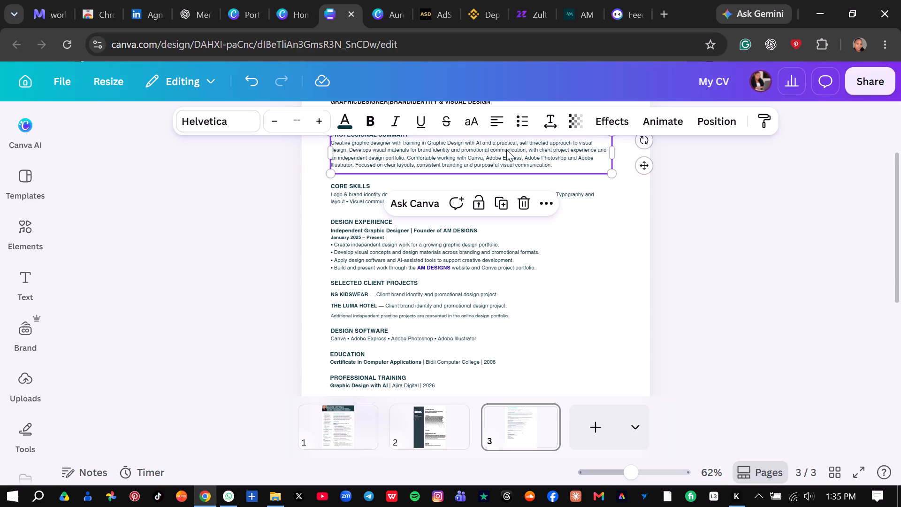
pyautogui.click(560, 166)
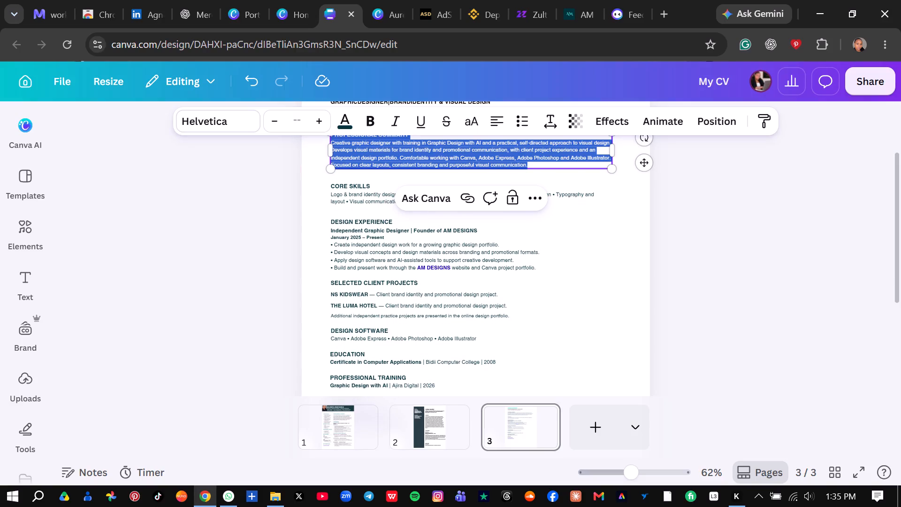
pyautogui.click(560, 166)
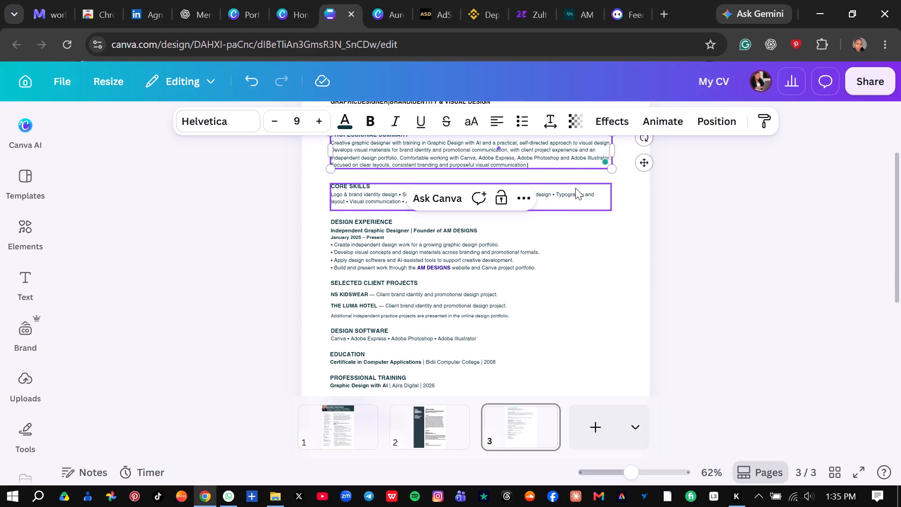
pyautogui.click(576, 195)
pyautogui.click(576, 195)
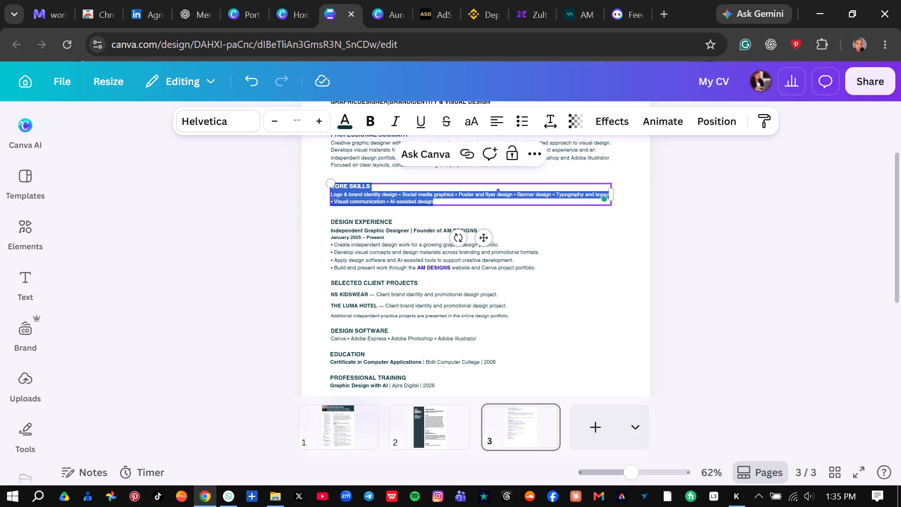
pyautogui.click(536, 261)
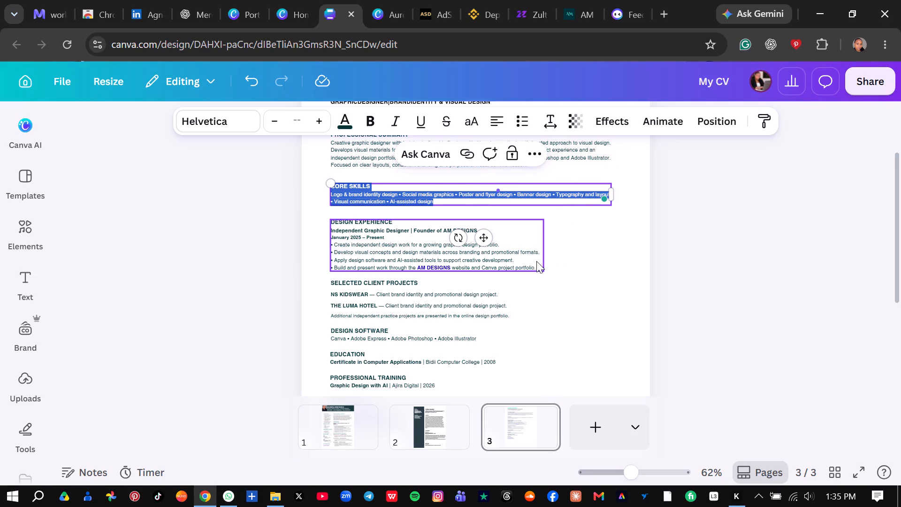
pyautogui.click(536, 261)
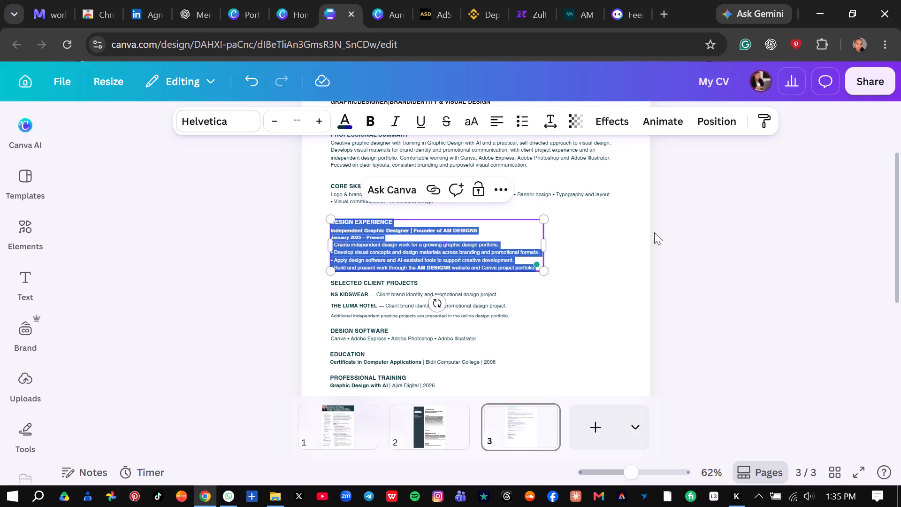
pyautogui.click(670, 237)
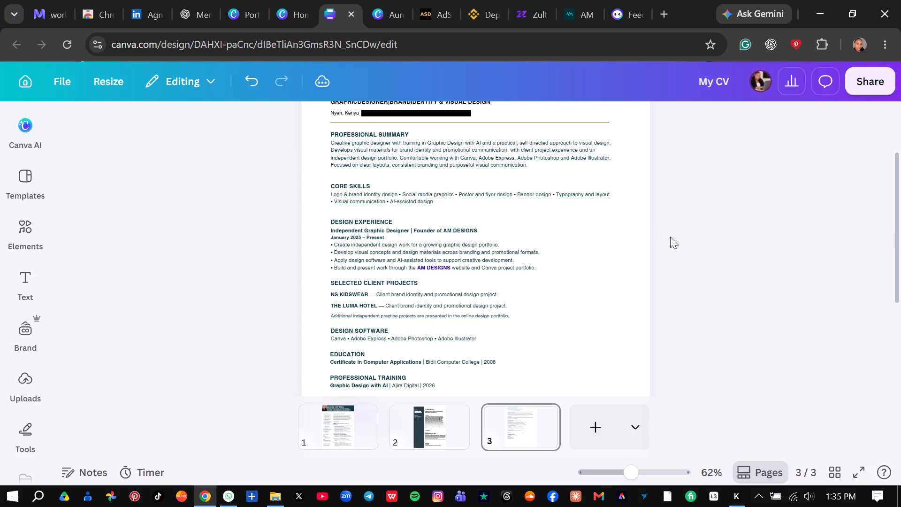
# Insert the missing spaces in the header's job title line so it reads "GRAPHIC DESIGNER | BRAND IDENTITY & VISUAL DESIGN".
pyautogui.moveTo(898, 189); pyautogui.dragTo(889, 123)
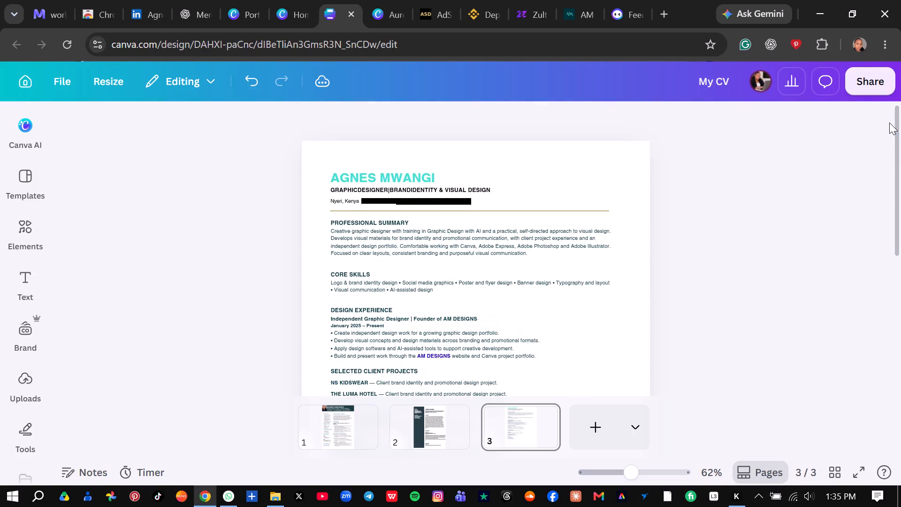
pyautogui.click(358, 187)
pyautogui.click(358, 187)
pyautogui.click(358, 187)
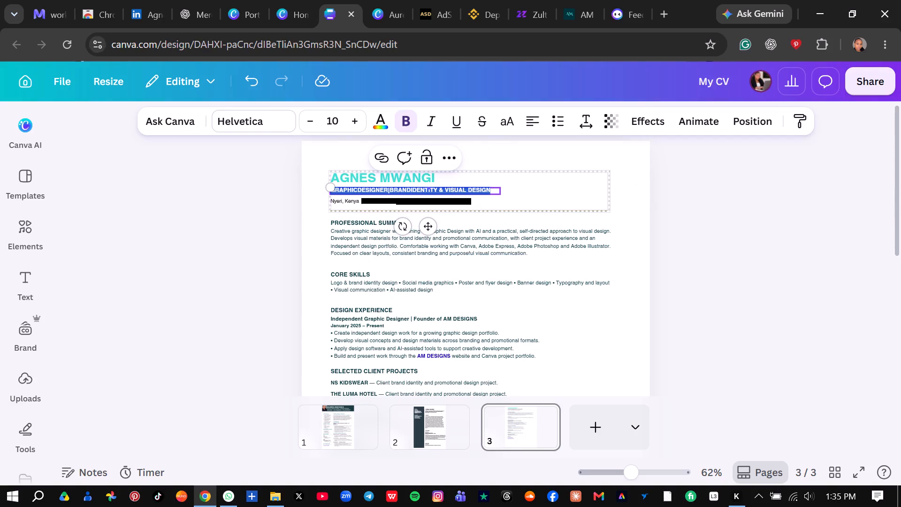
pyautogui.click(358, 188)
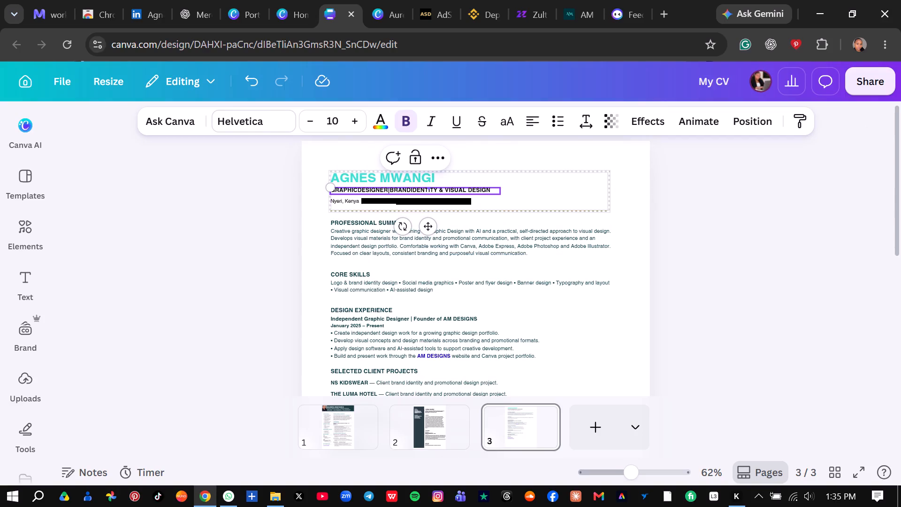
pyautogui.press('space')
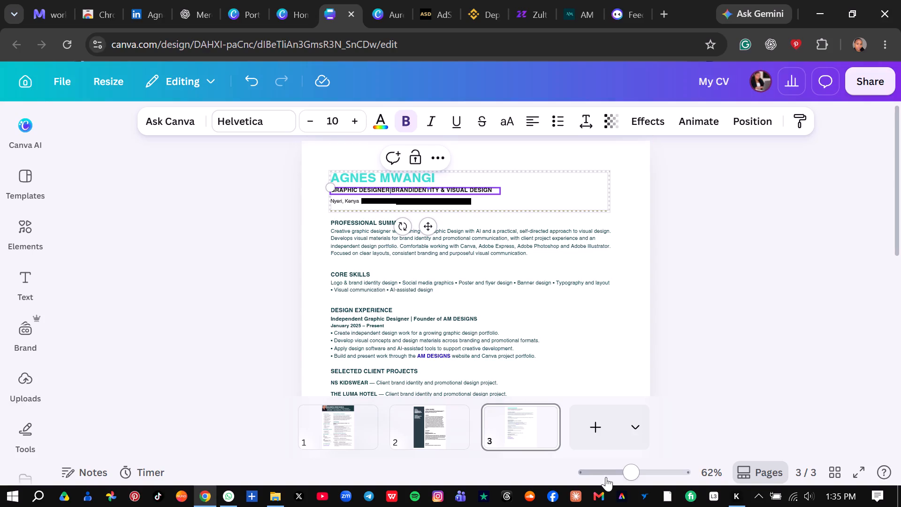
pyautogui.moveTo(627, 472); pyautogui.dragTo(642, 472)
pyautogui.moveTo(900, 197); pyautogui.dragTo(896, 152)
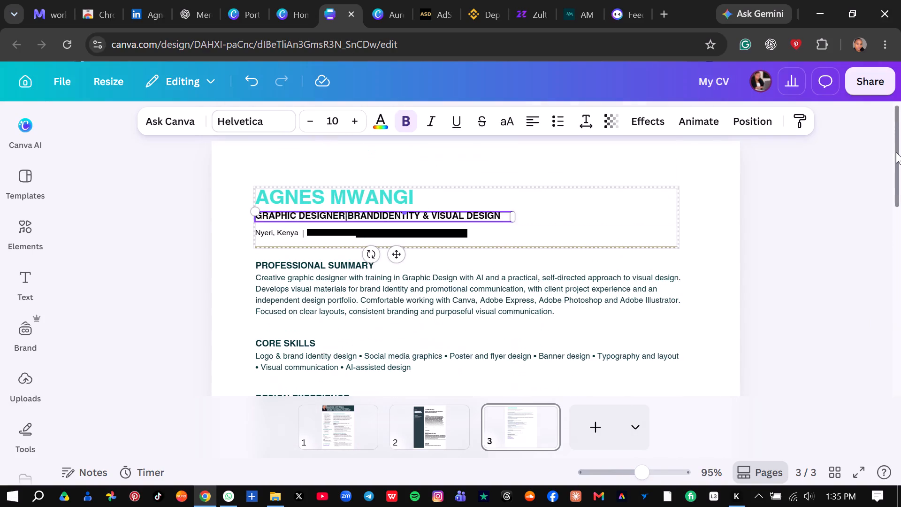
pyautogui.moveTo(896, 152); pyautogui.dragTo(896, 95)
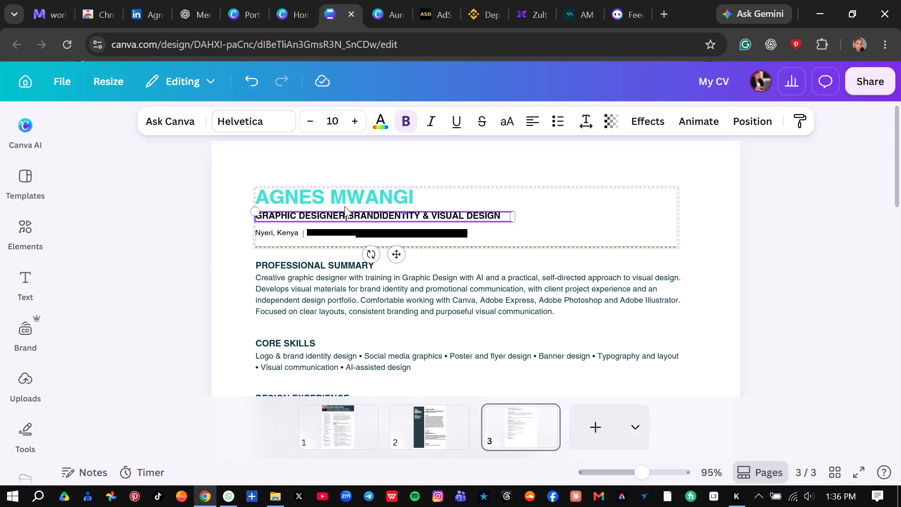
pyautogui.click(344, 214)
pyautogui.press('space')
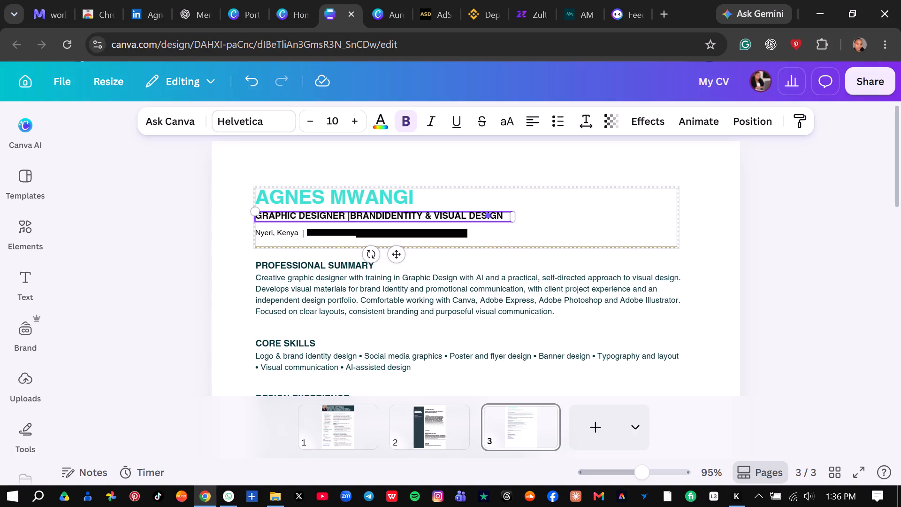
pyautogui.press('Right')
pyautogui.press('space')
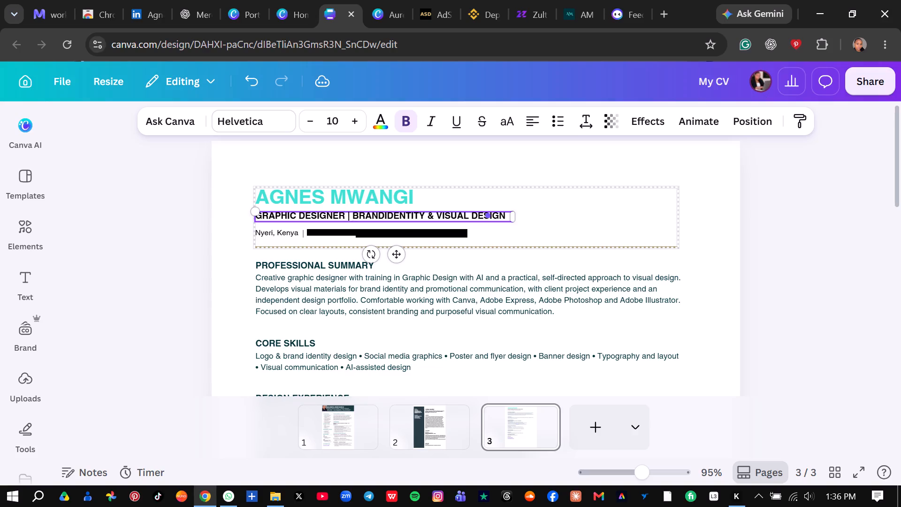
pyautogui.click(384, 215)
pyautogui.press('space')
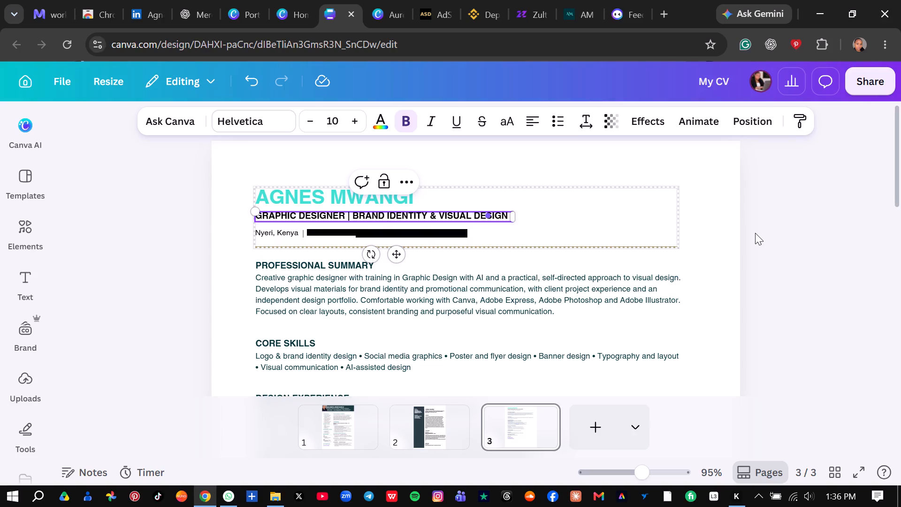
pyautogui.click(506, 215)
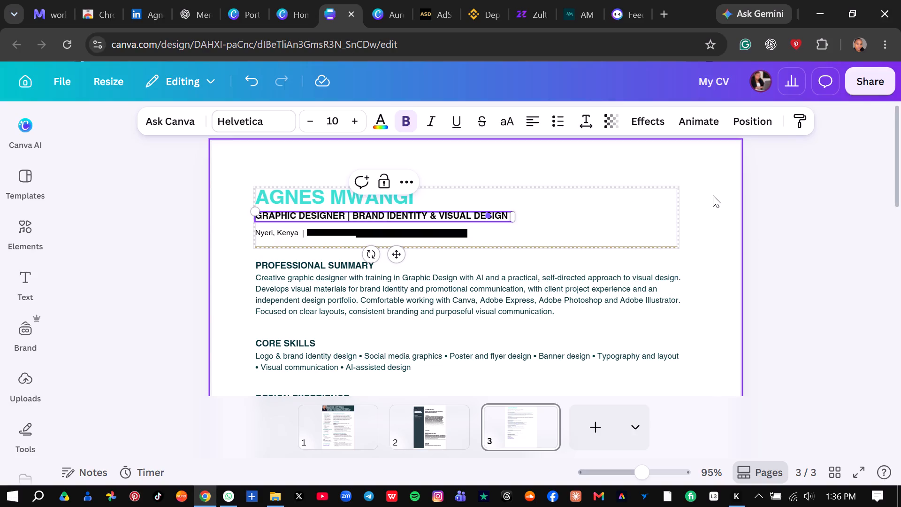
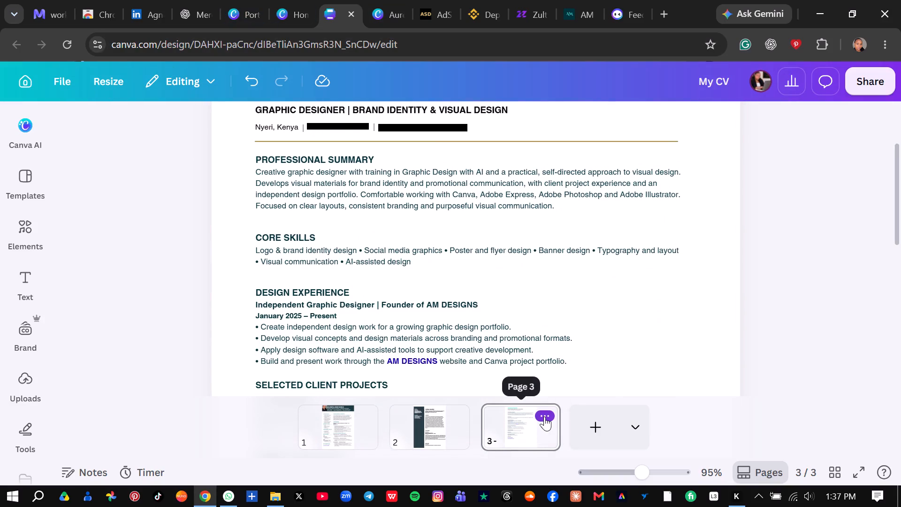
# Delete the document's second page, the profile layout with the dark Contact and Top Skills sidebar.
pyautogui.click(544, 416)
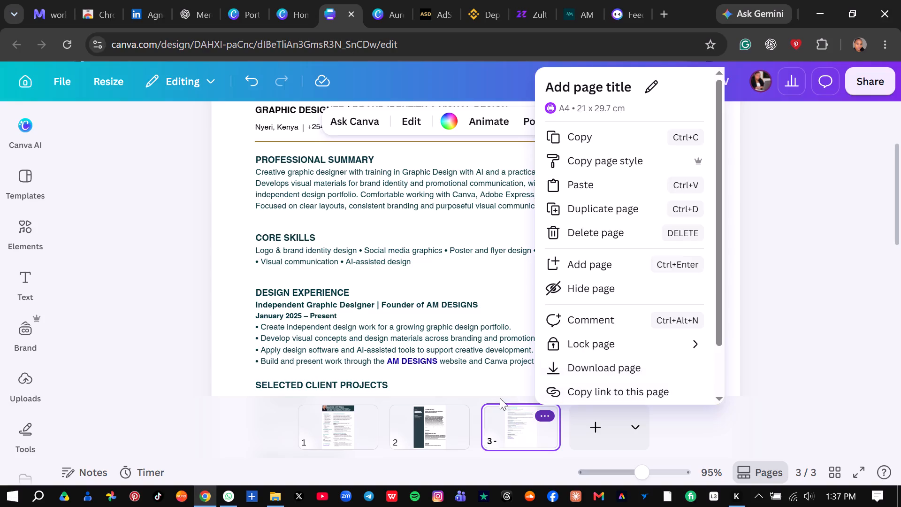
pyautogui.click(435, 426)
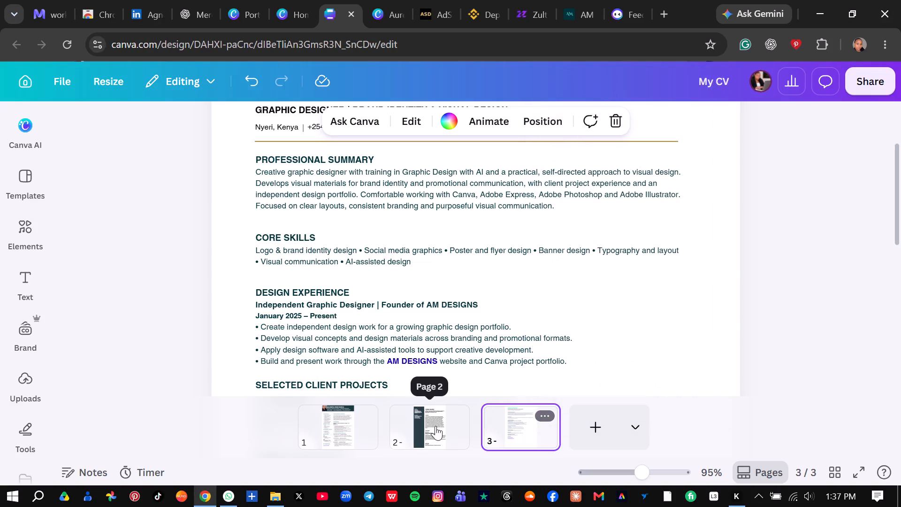
pyautogui.click(435, 426)
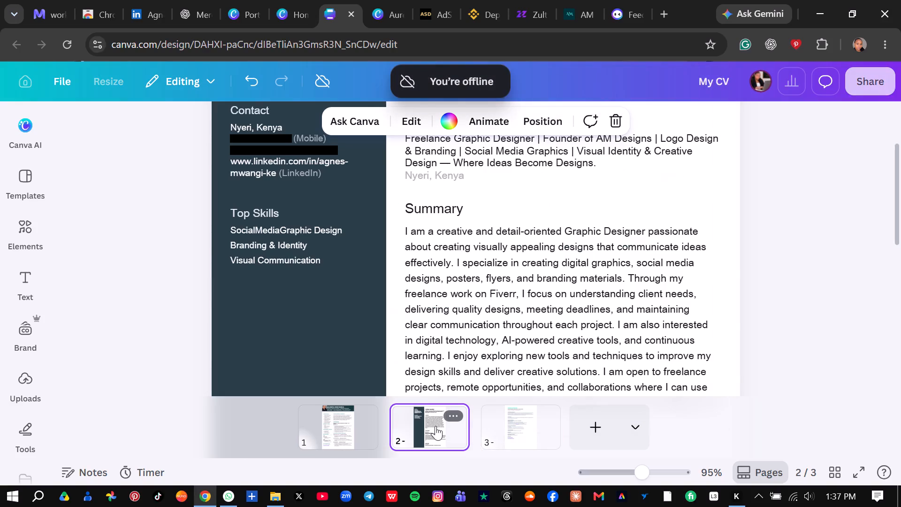
pyautogui.press('Delete')
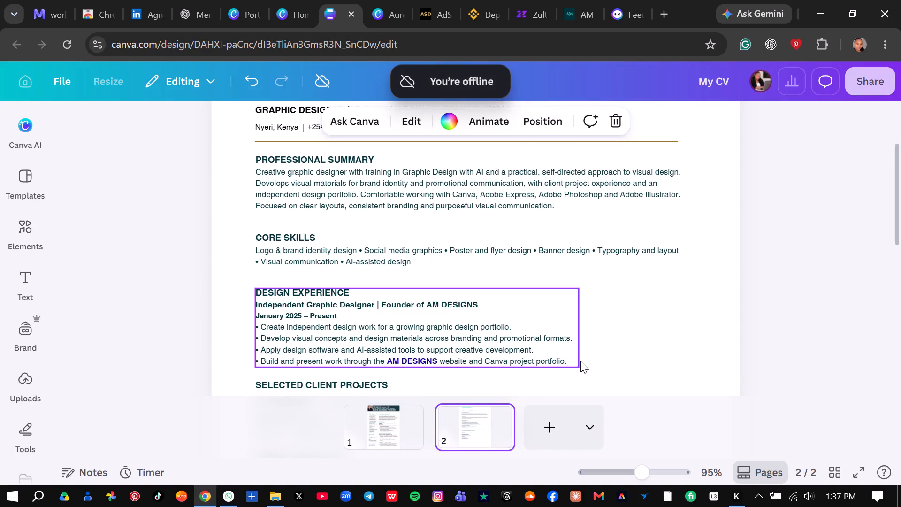
pyautogui.moveTo(900, 166); pyautogui.dragTo(897, 110)
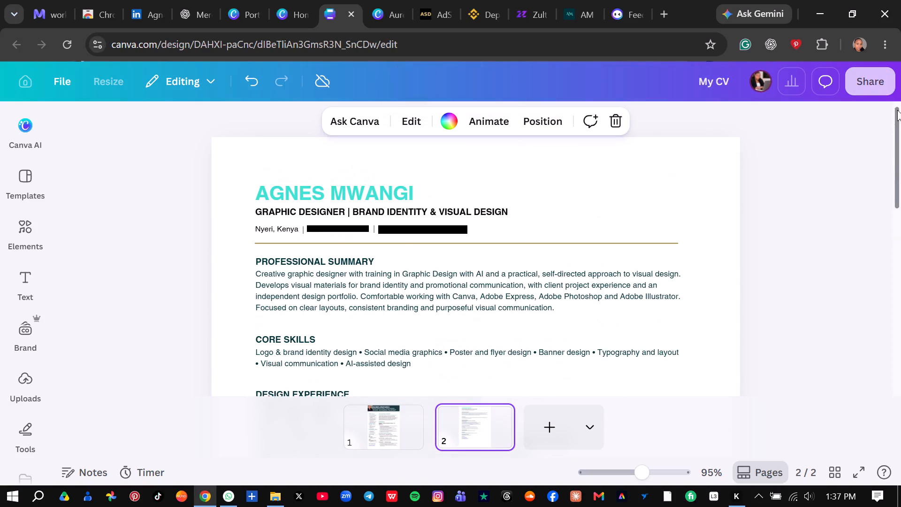
pyautogui.moveTo(897, 110); pyautogui.dragTo(897, 109)
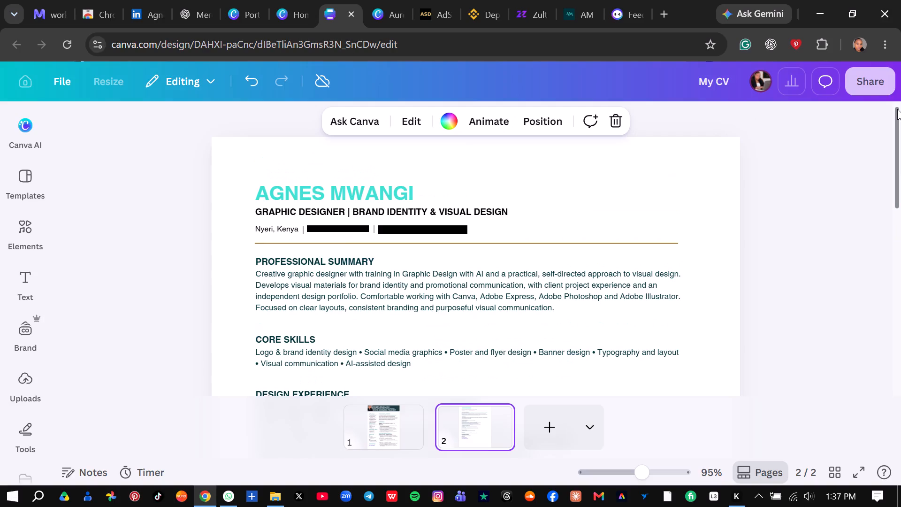